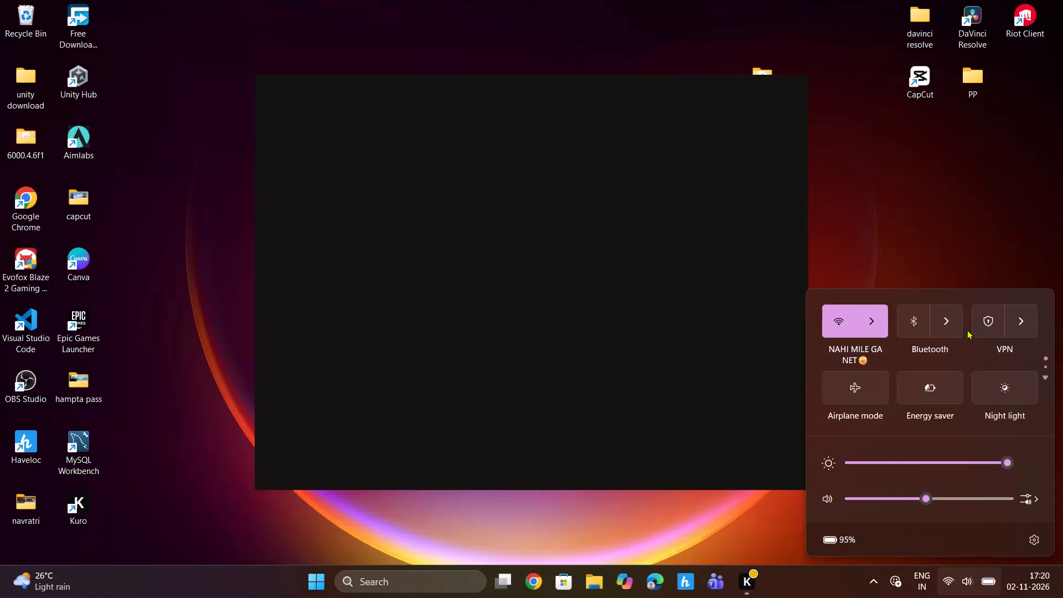
Connect the computer to the VPN and check the connection in the quick settings.
left_click(995, 320)
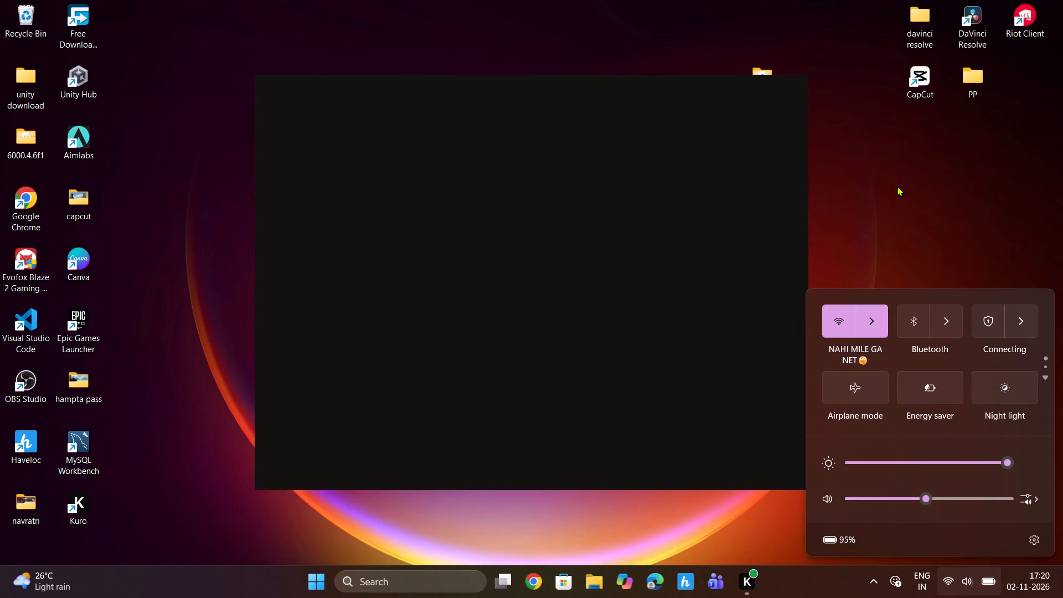
right_click(897, 186)
left_click(714, 246)
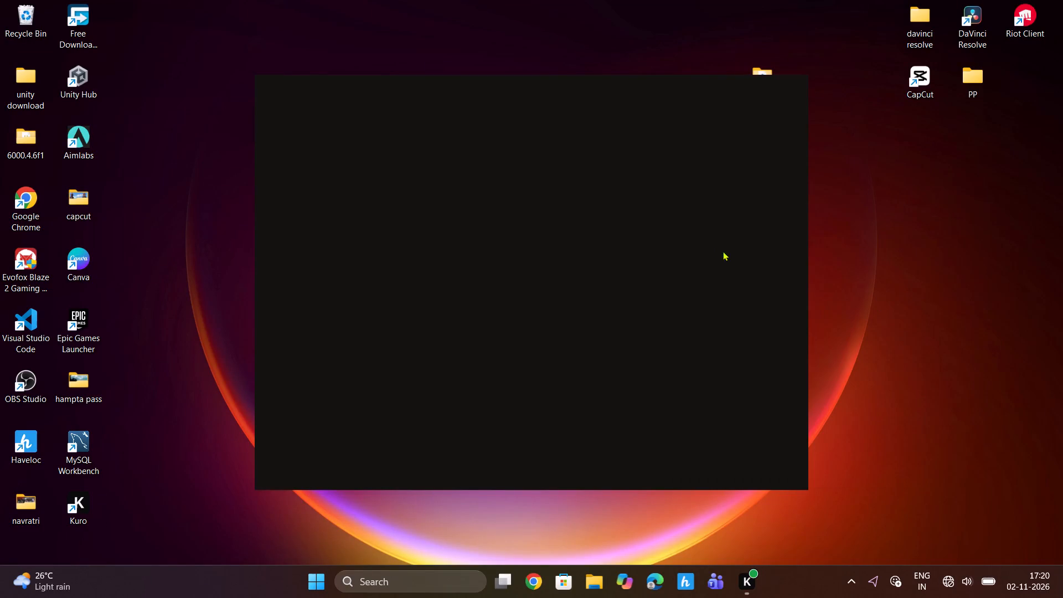
left_click(981, 580)
left_click(912, 204)
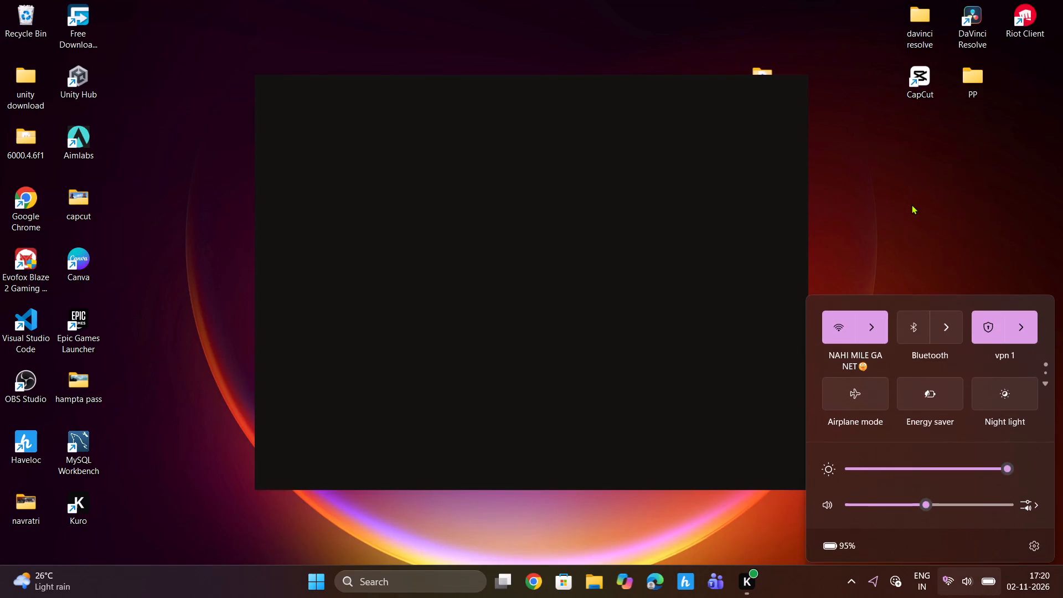
Launch CapCut from the desktop.
double_click(925, 78)
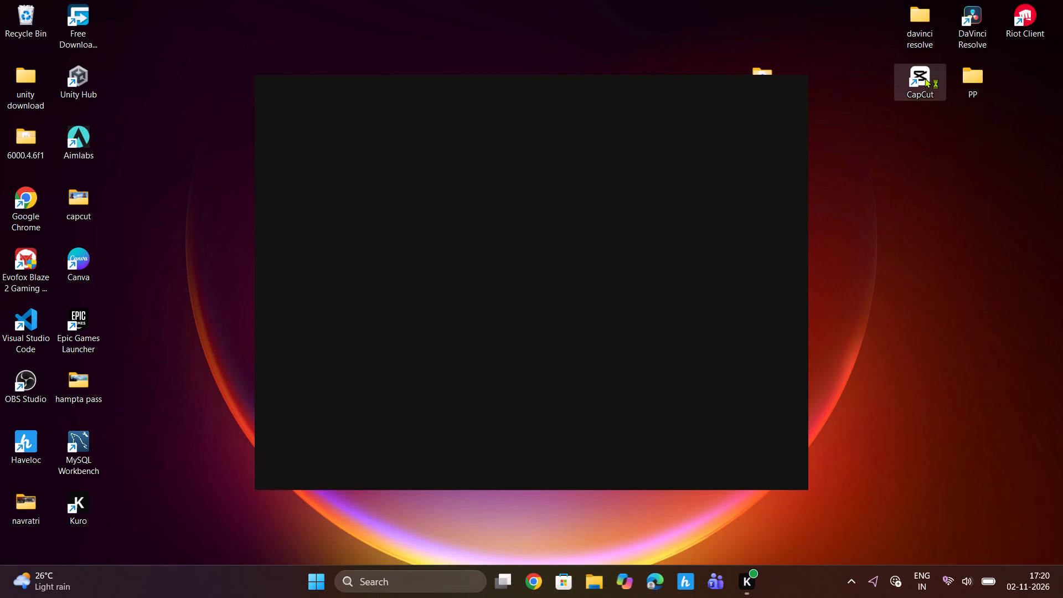
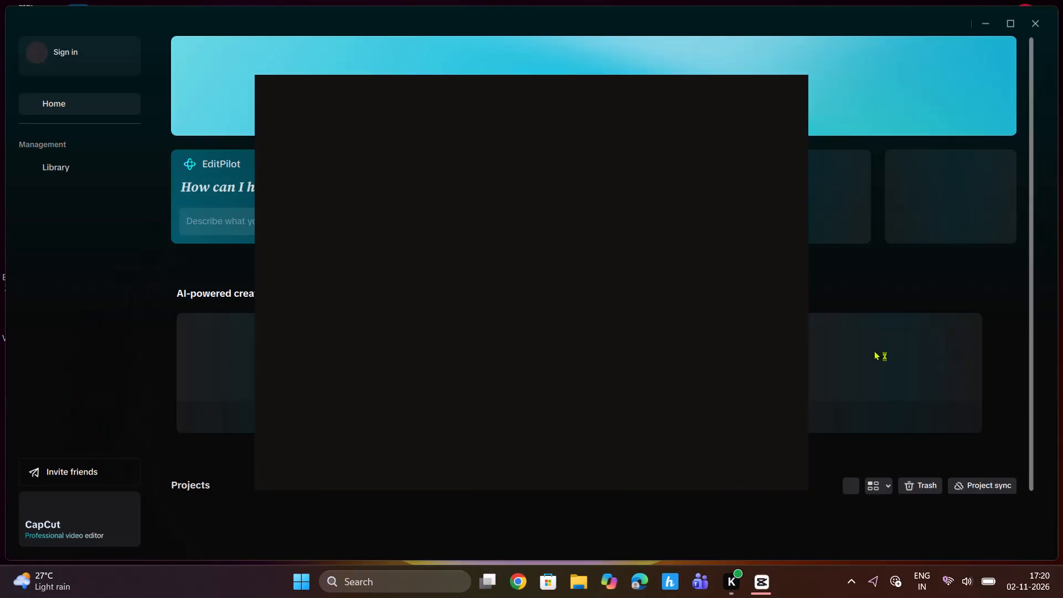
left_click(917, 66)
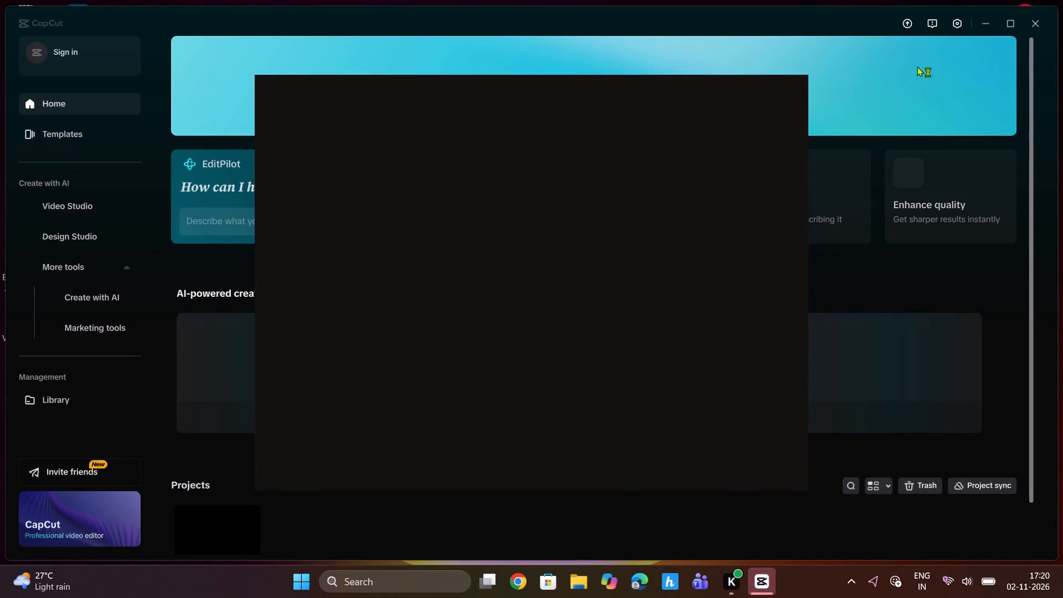
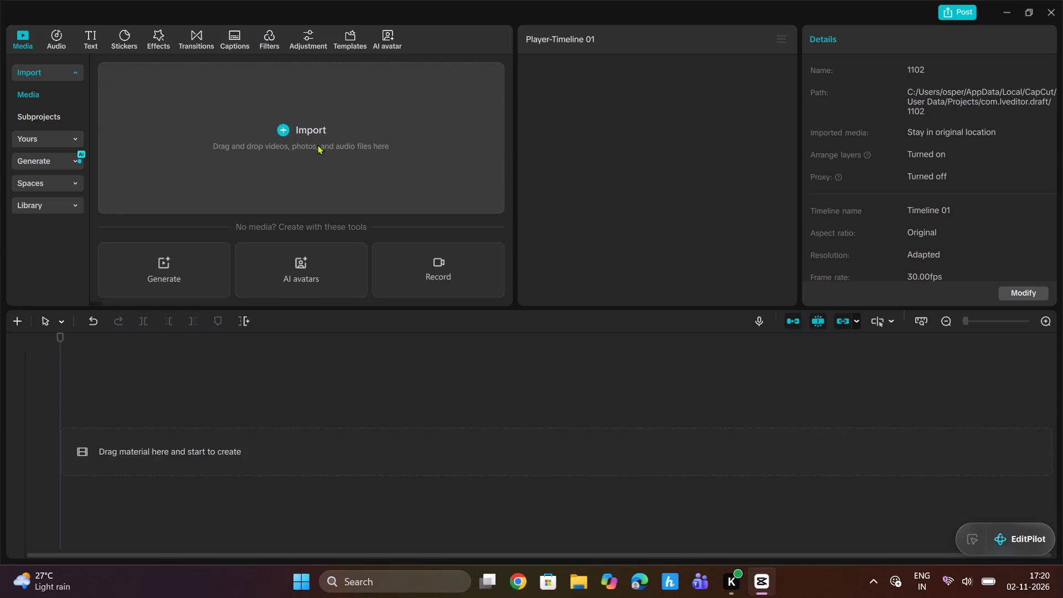
left_click(314, 132)
left_click(298, 153)
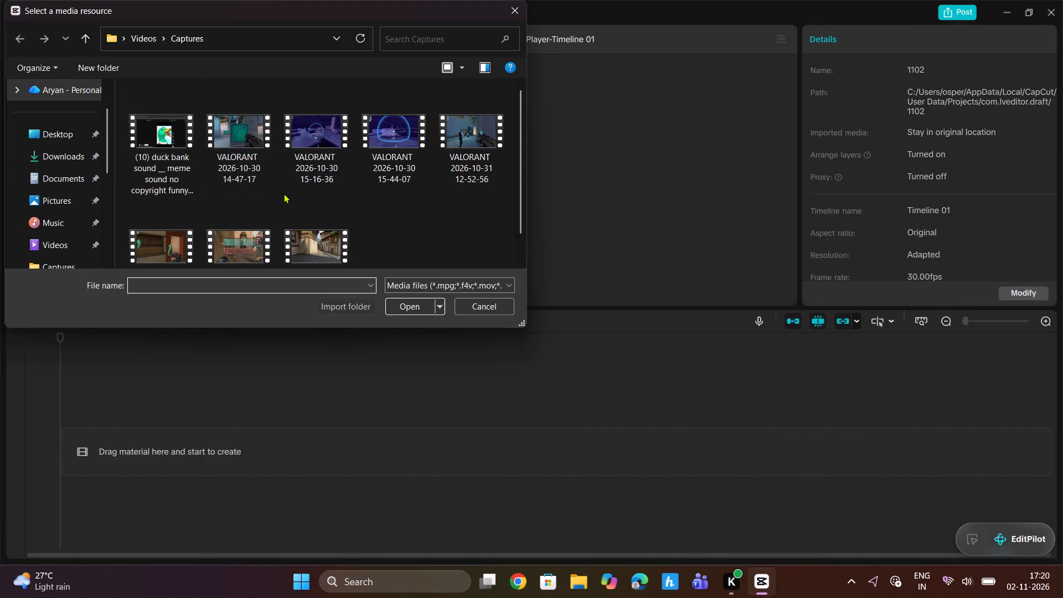
scroll(328, 219, "down", 3)
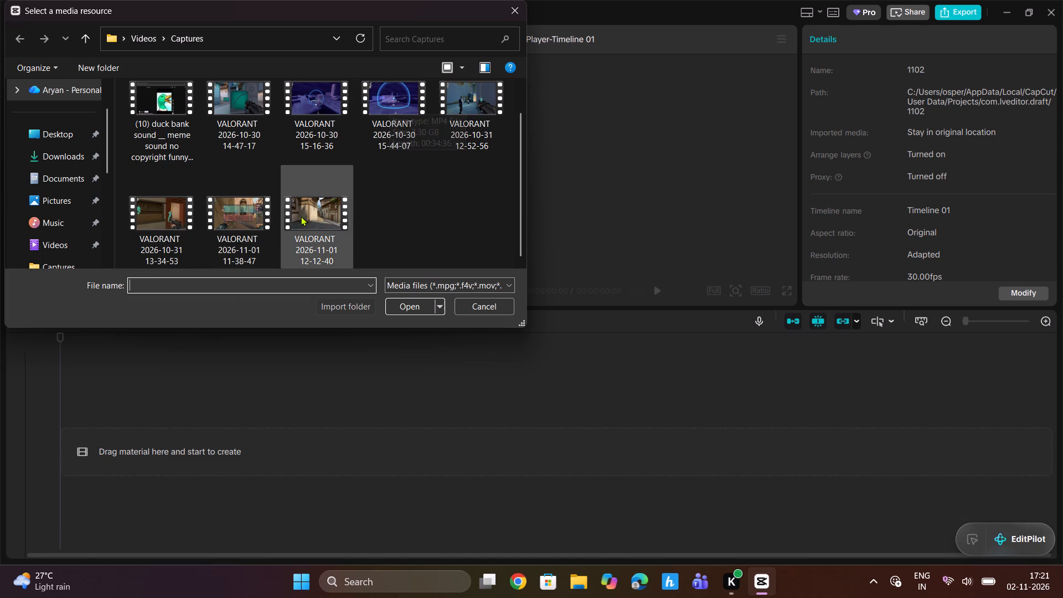
double_click(332, 215)
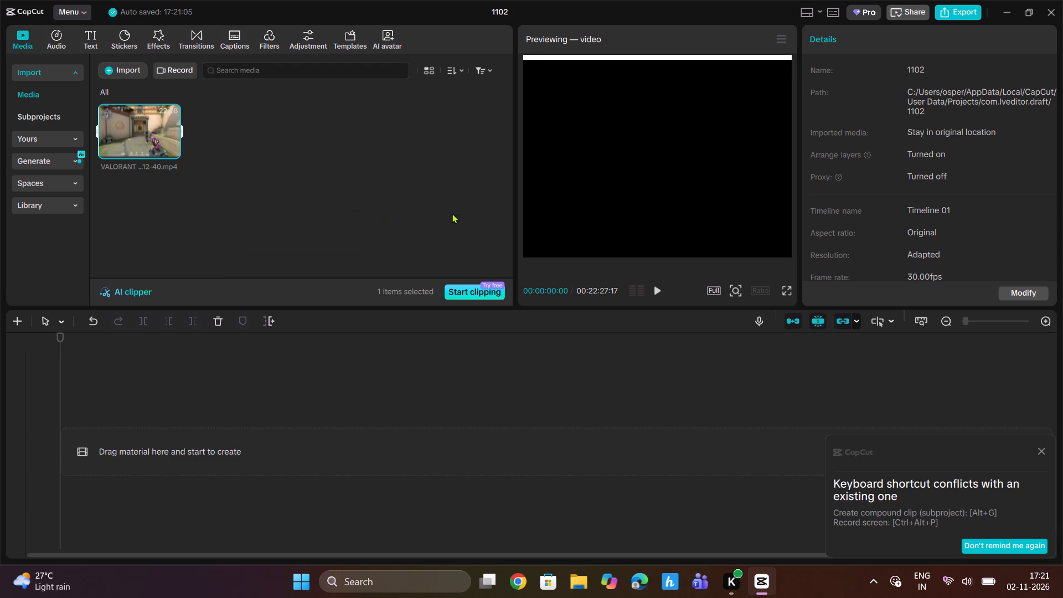
left_click(174, 152)
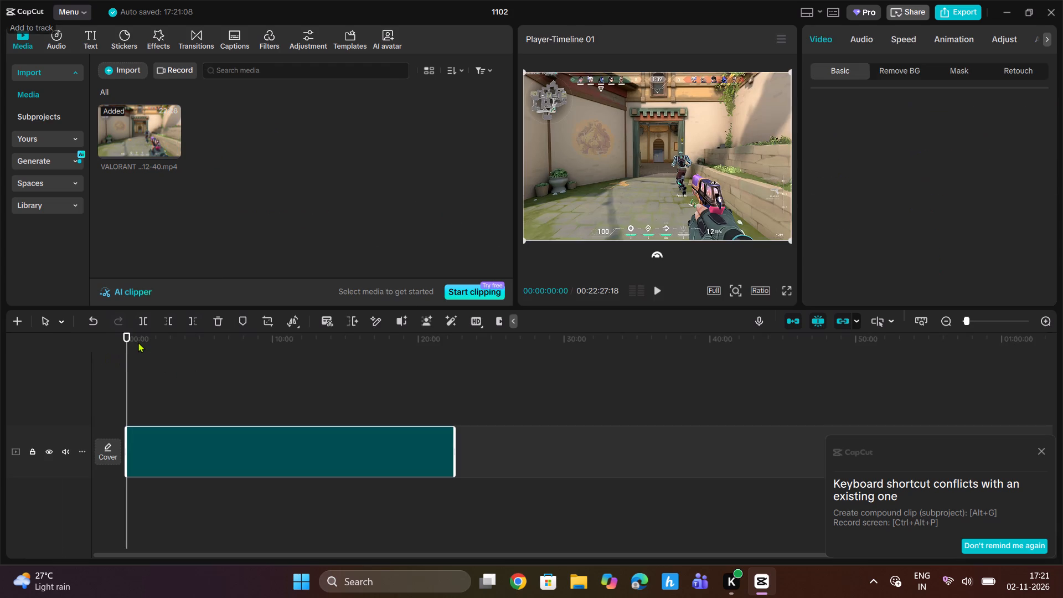
Skim through the whole gameplay recording on the timeline to examine its rounds, and return to the start.
left_click_drag(128, 336, 195, 339)
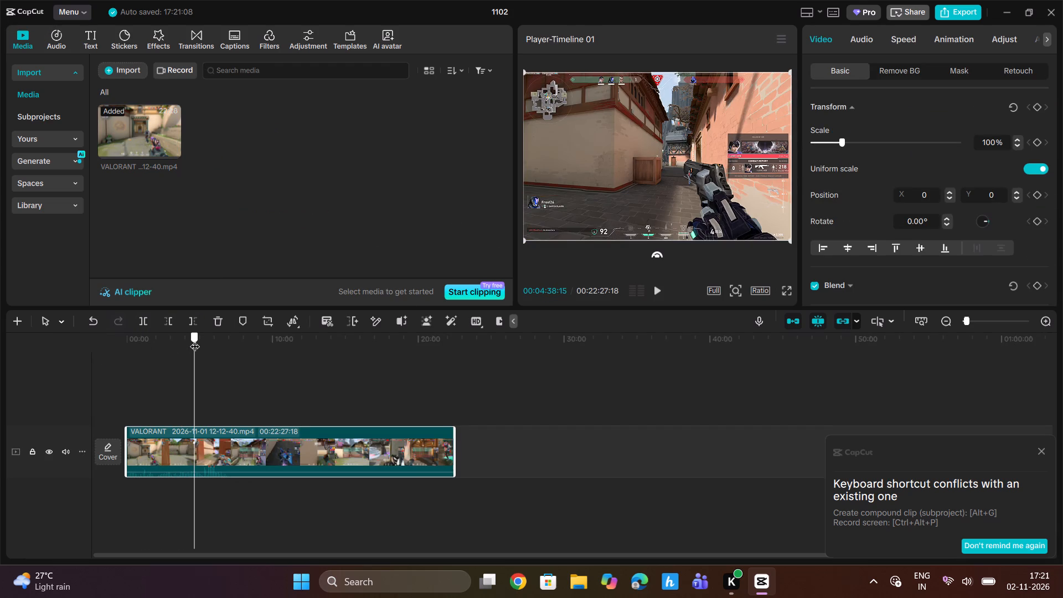
left_click_drag(195, 339, 231, 342)
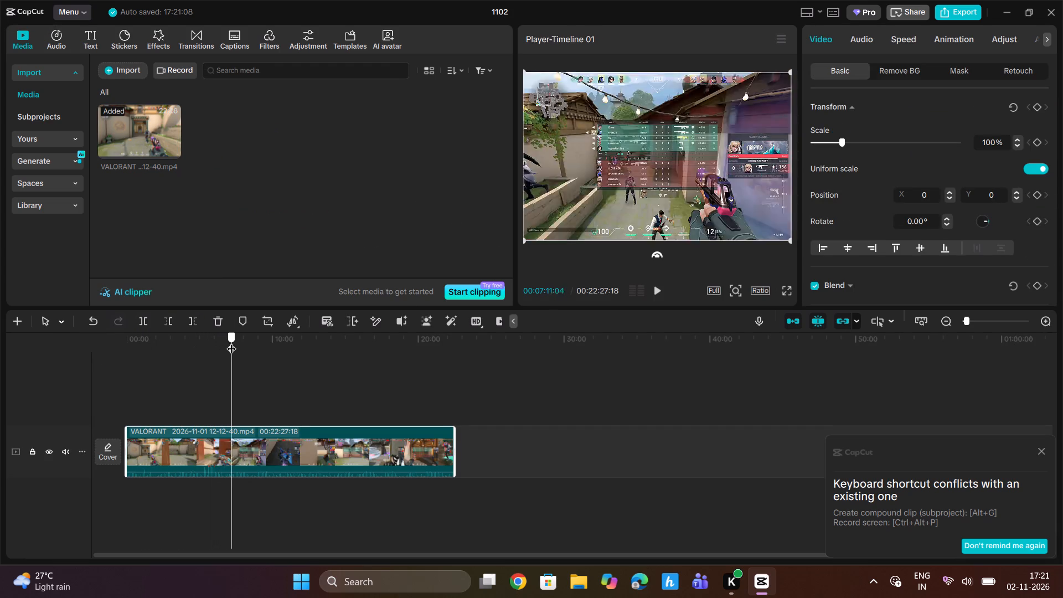
left_click_drag(231, 342, 267, 344)
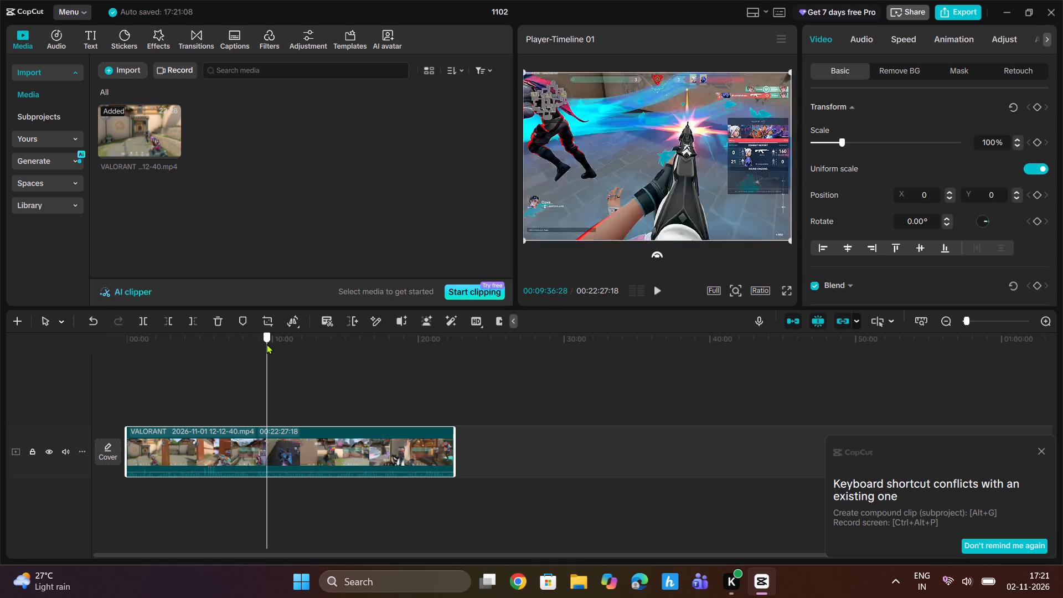
left_click_drag(267, 344, 303, 346)
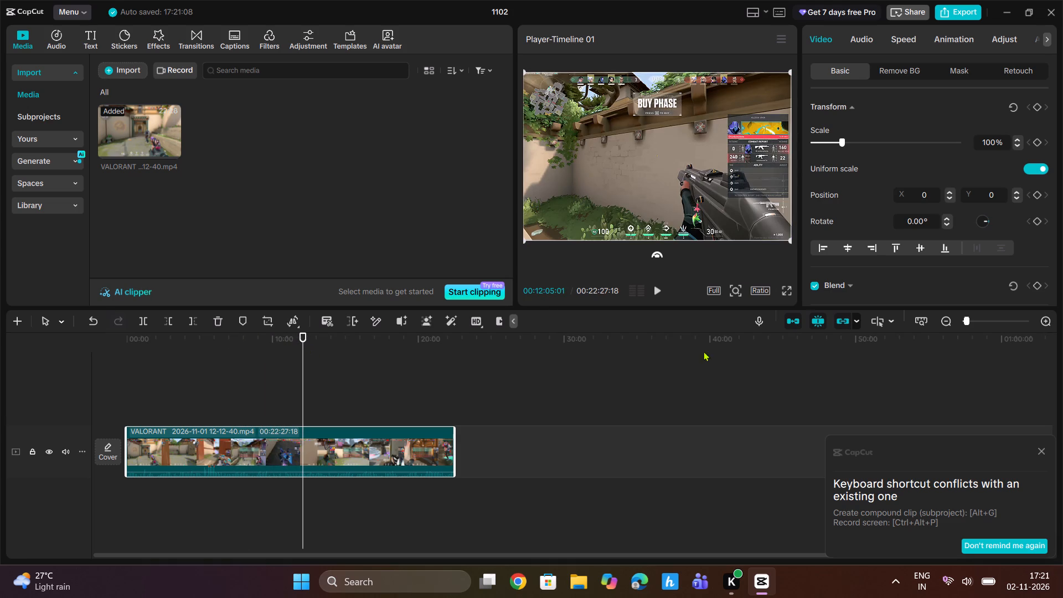
left_click(982, 317)
left_click_drag(309, 338, 434, 341)
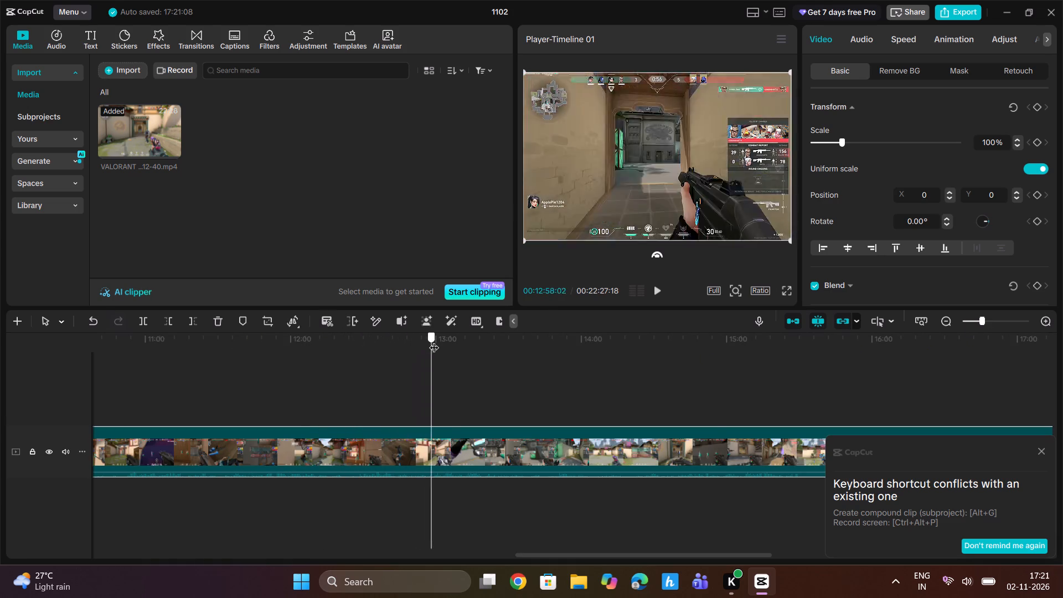
left_click_drag(434, 341, 540, 348)
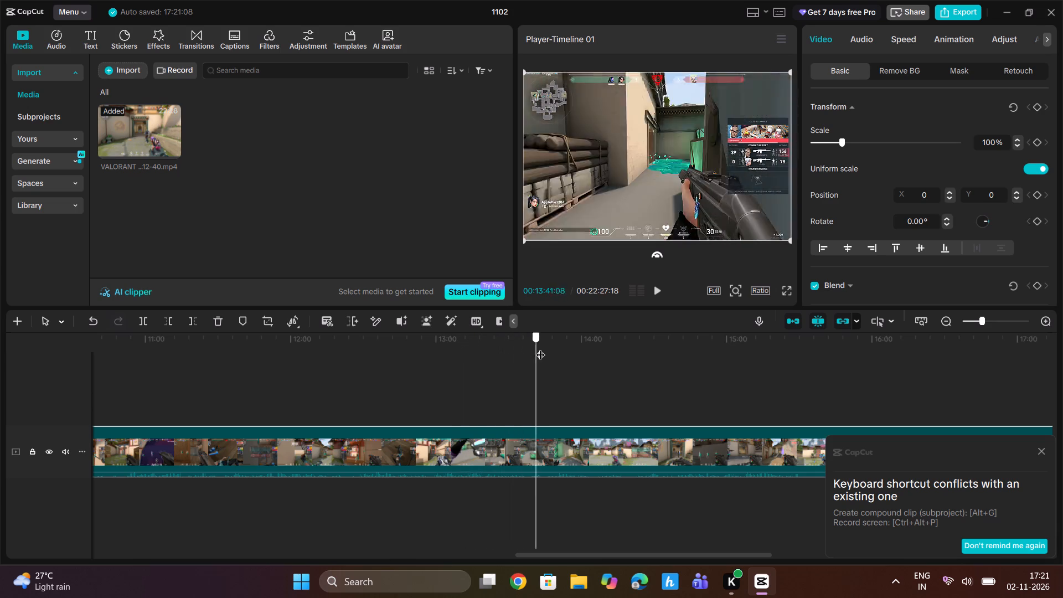
left_click_drag(540, 348, 647, 355)
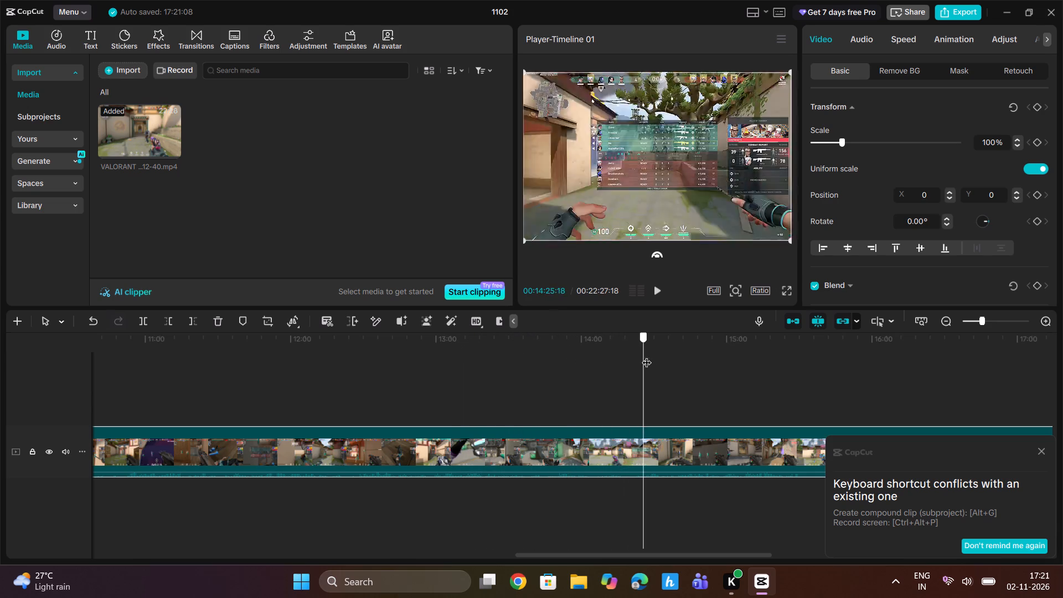
left_click_drag(647, 355, 642, 360)
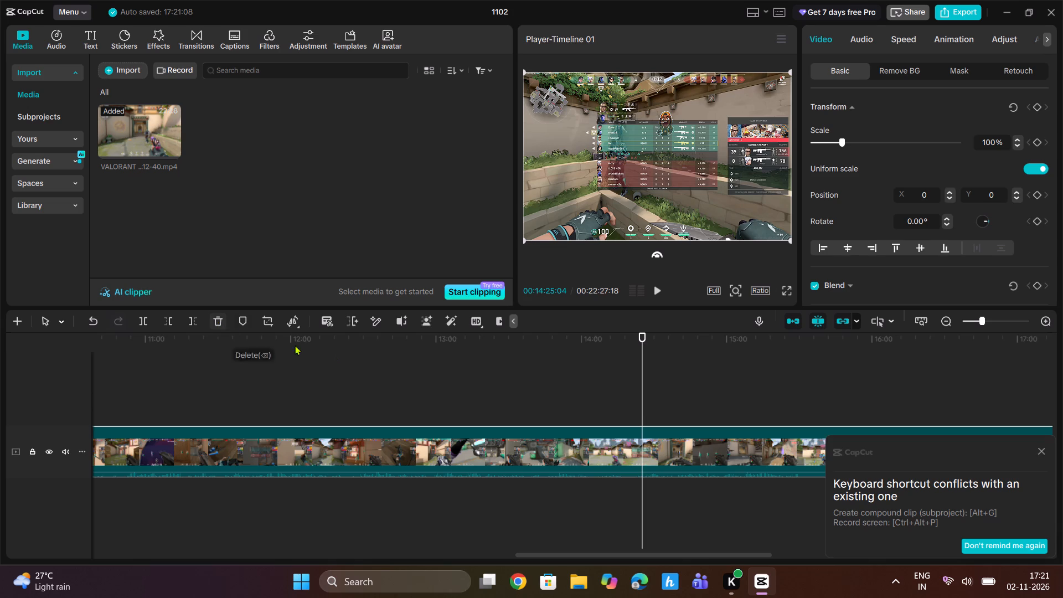
left_click_drag(651, 342, 1017, 352)
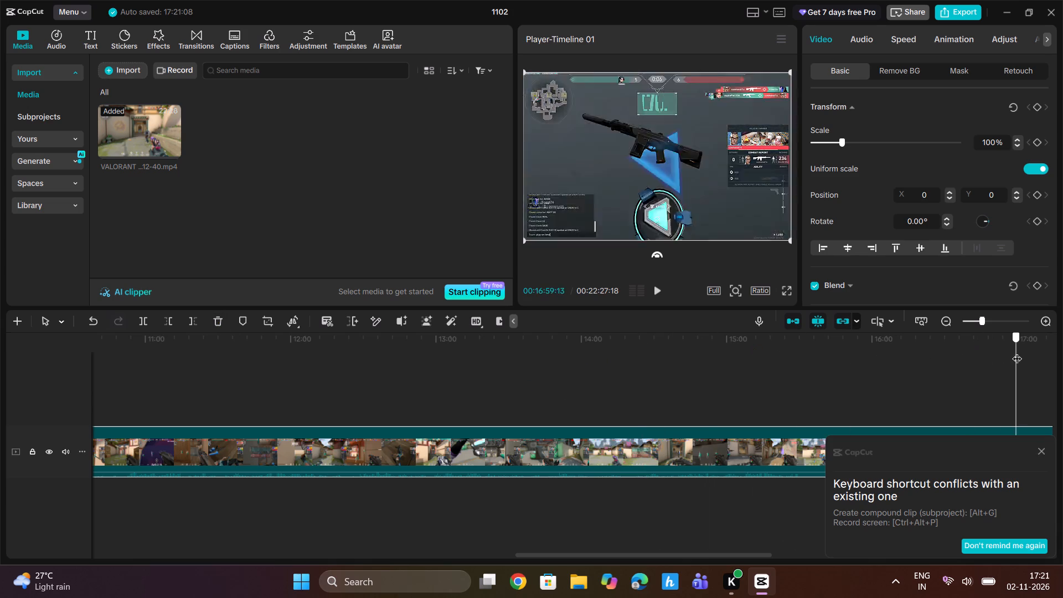
left_click_drag(1017, 352, 668, 367)
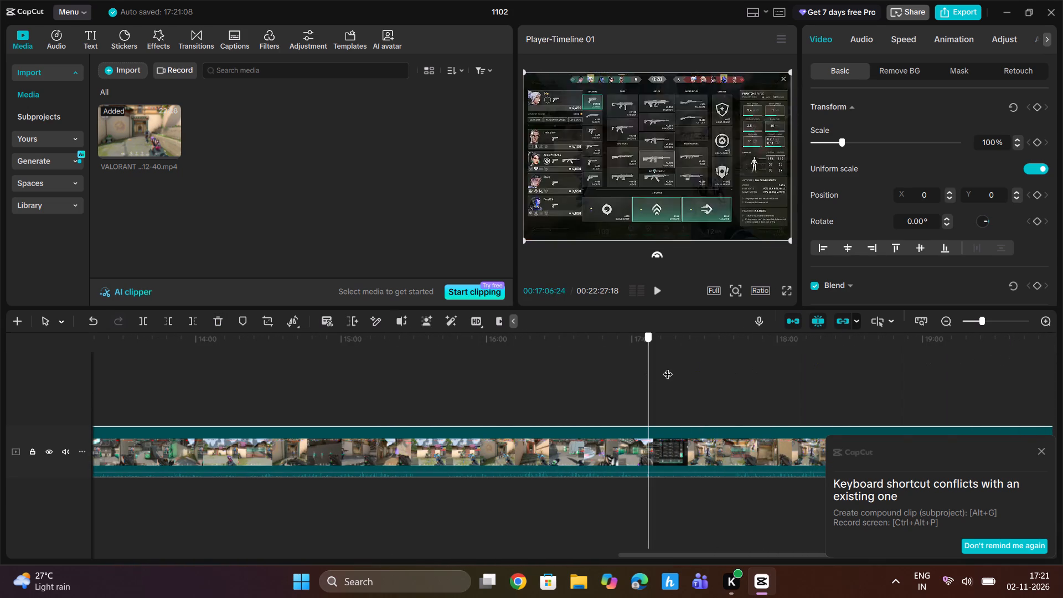
left_click_drag(668, 367, 708, 374)
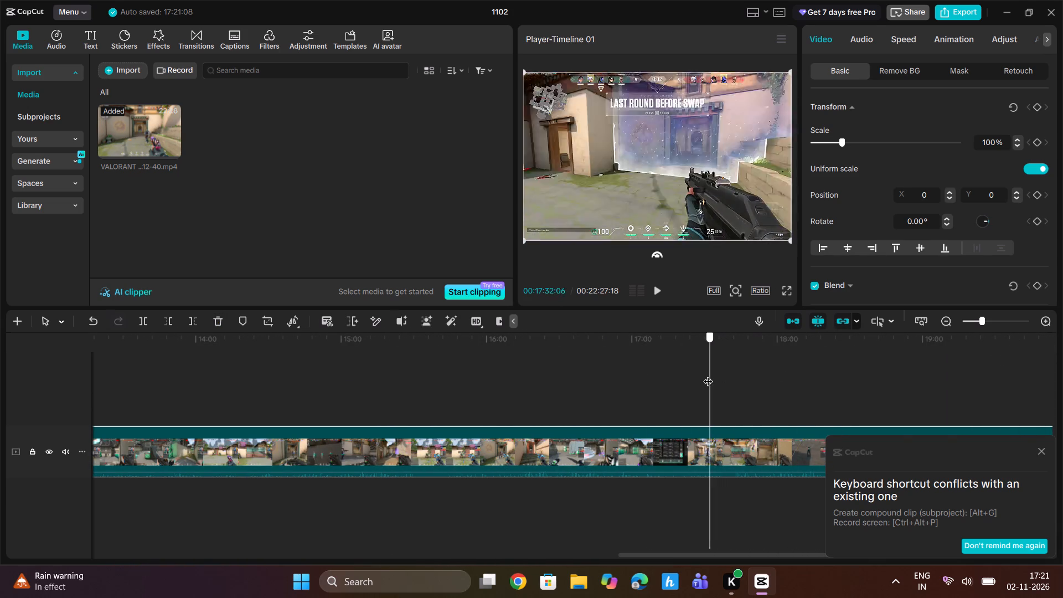
left_click_drag(708, 374, 924, 379)
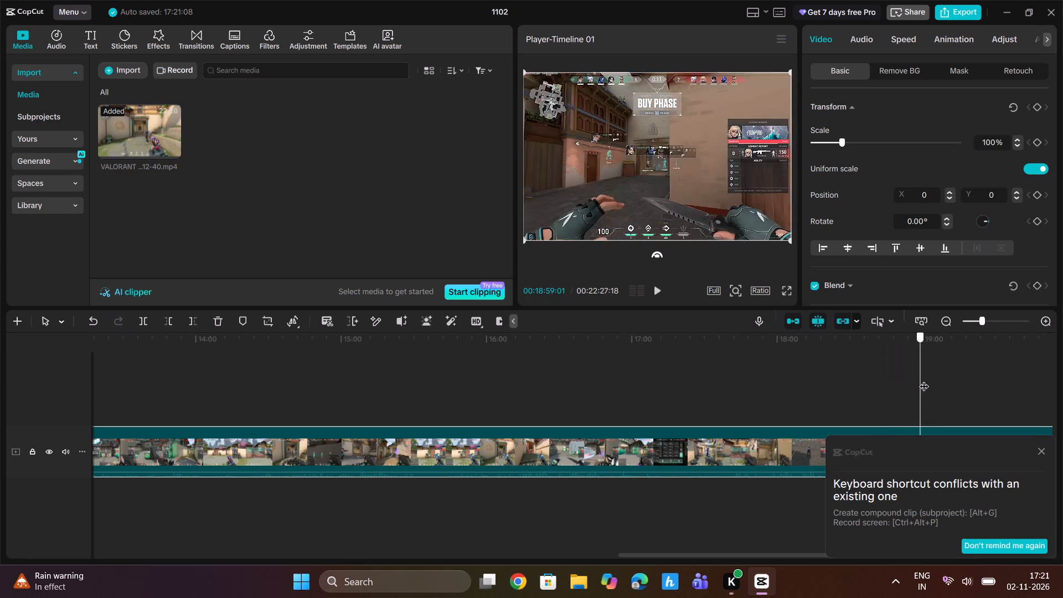
left_click_drag(924, 379, 1045, 386)
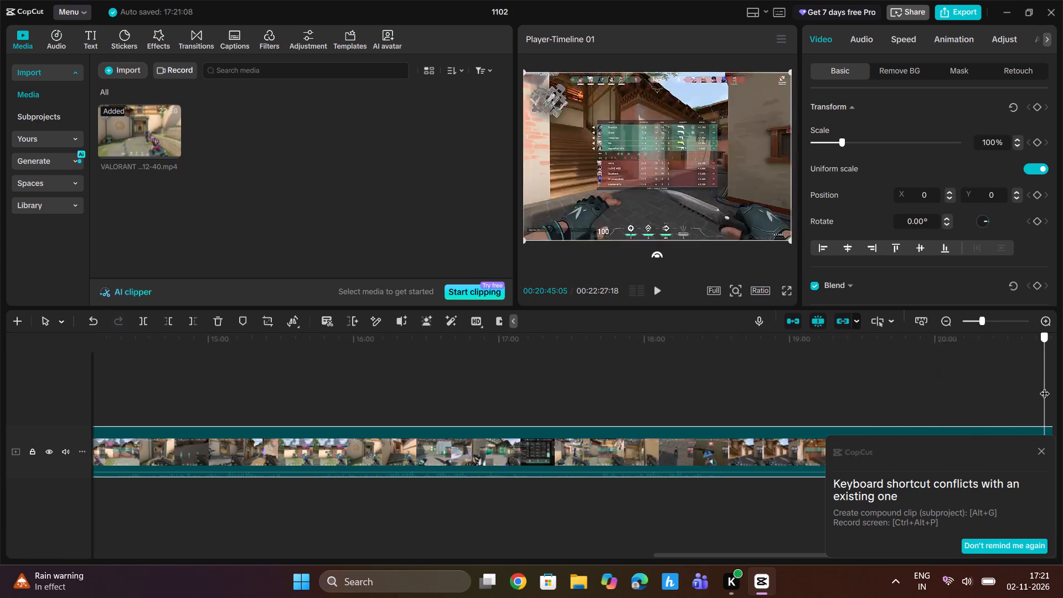
left_click_drag(1045, 386, 820, 394)
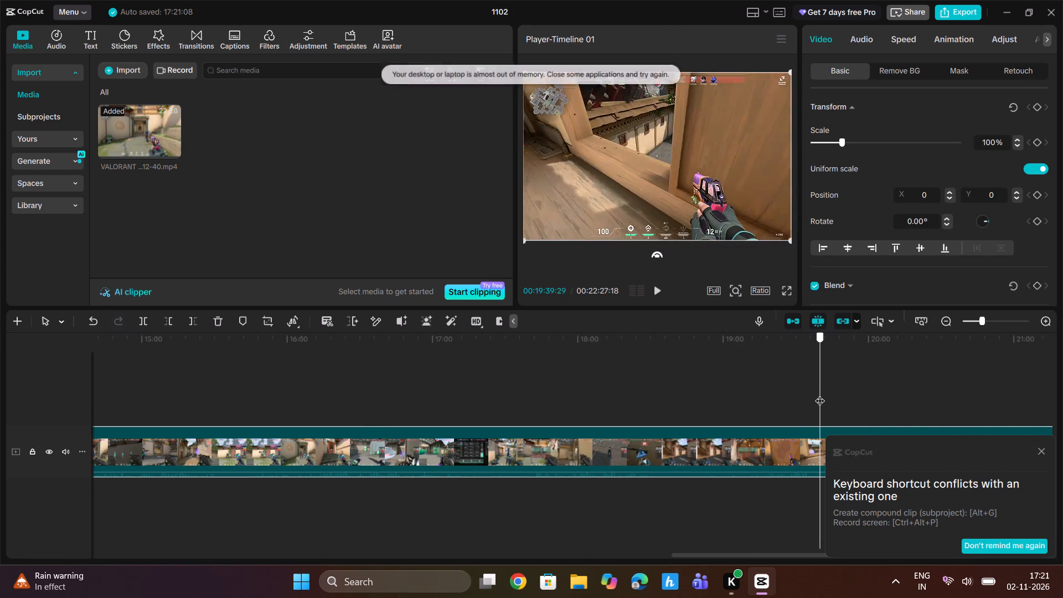
left_click_drag(820, 394, 0, 398)
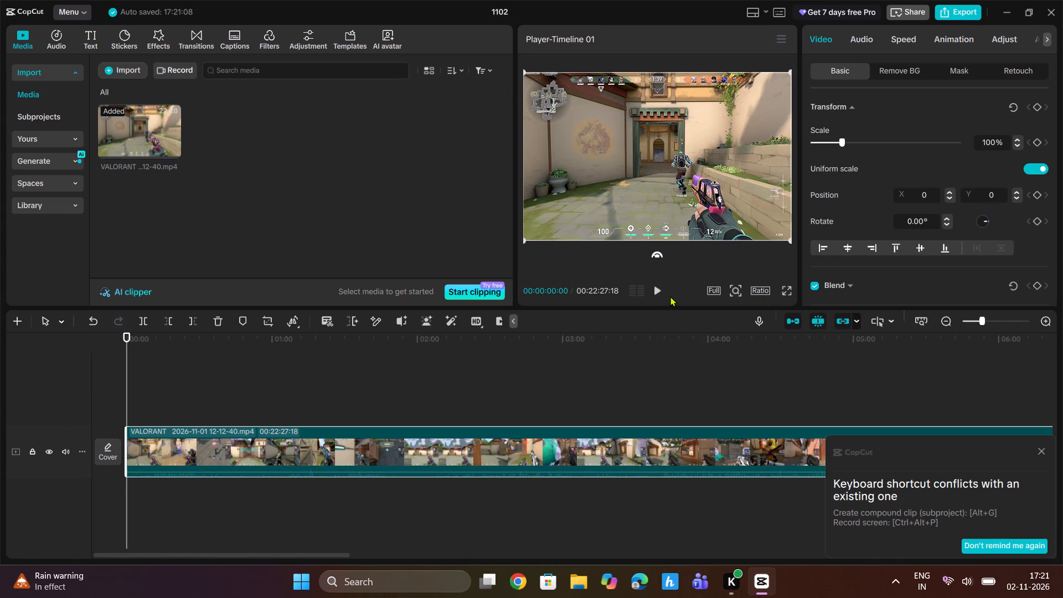
Play the opening round and split the clip just after the round is lost, at 00:00:29:03.
left_click(660, 293)
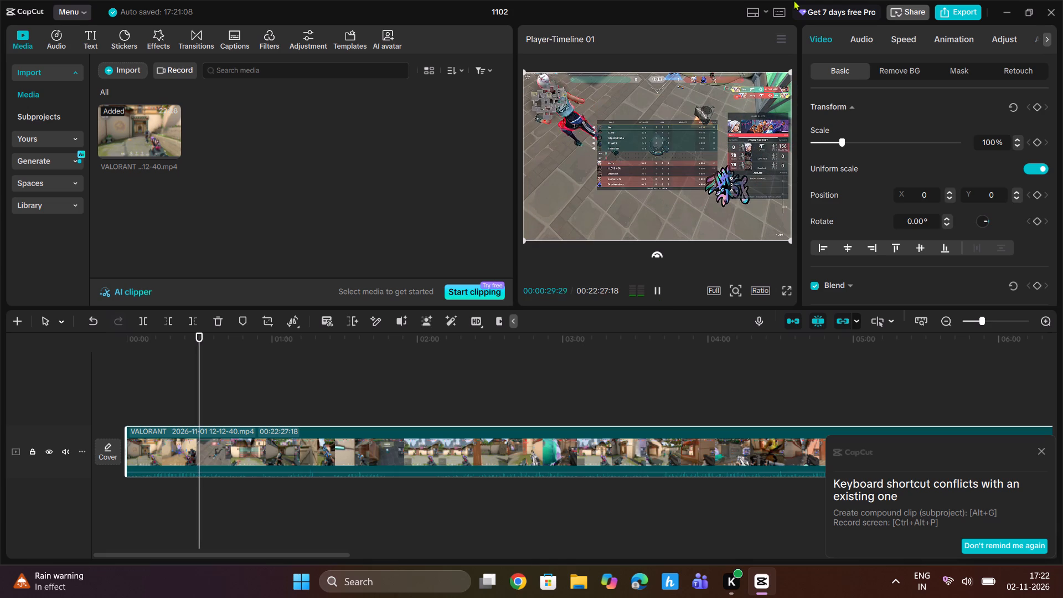
left_click_drag(198, 334, 182, 354)
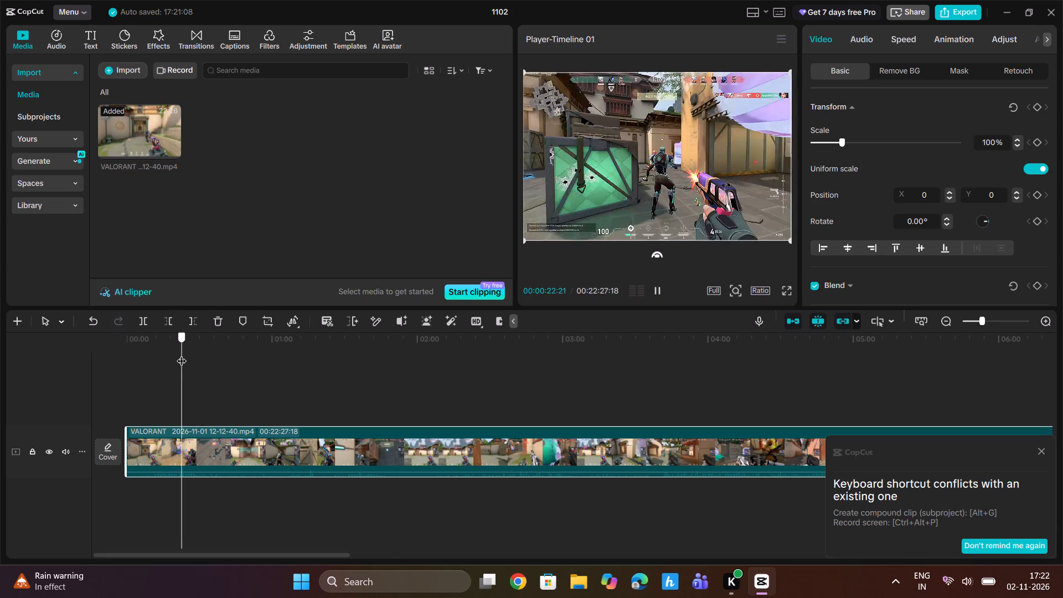
left_click_drag(182, 354, 192, 361)
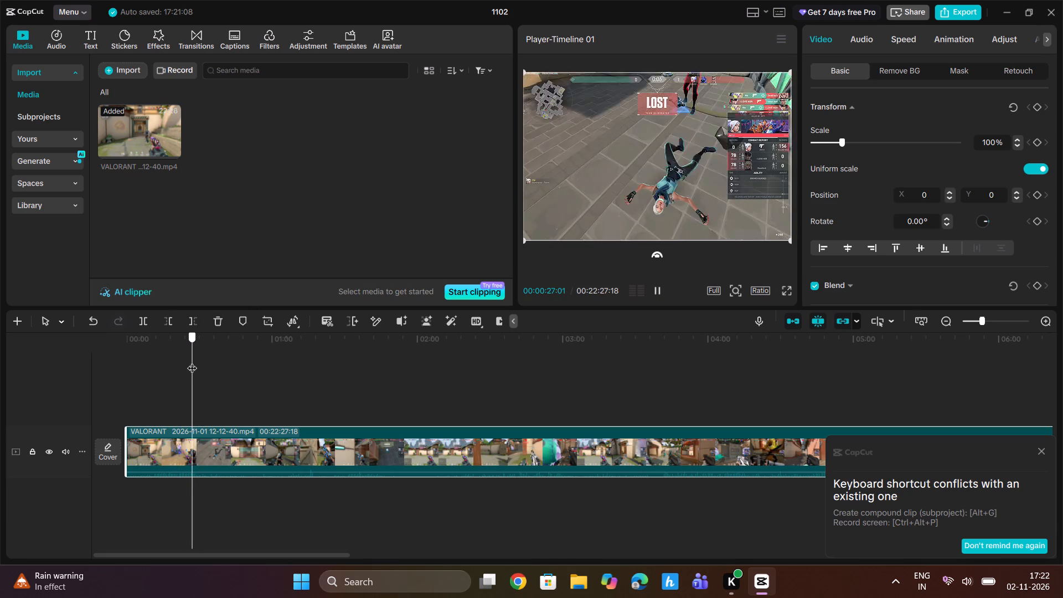
left_click_drag(192, 361, 188, 366)
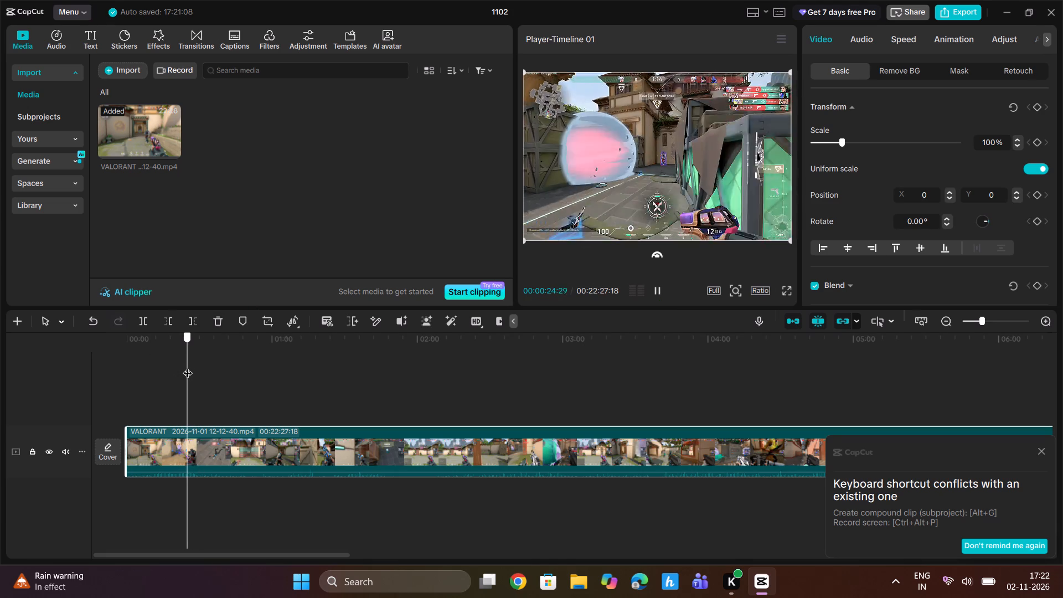
left_click_drag(188, 366, 193, 366)
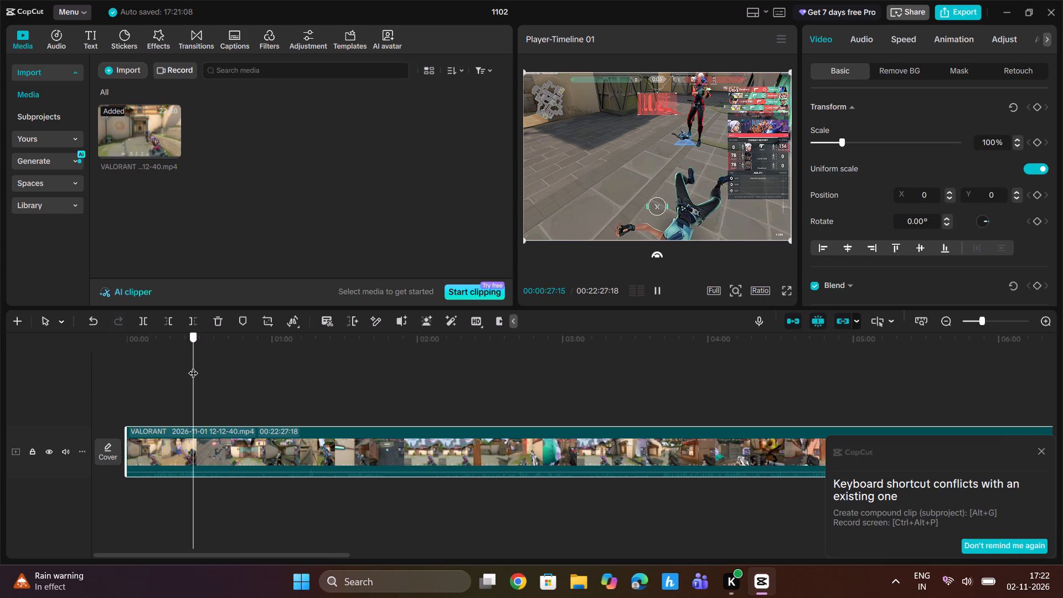
left_click_drag(193, 366, 197, 365)
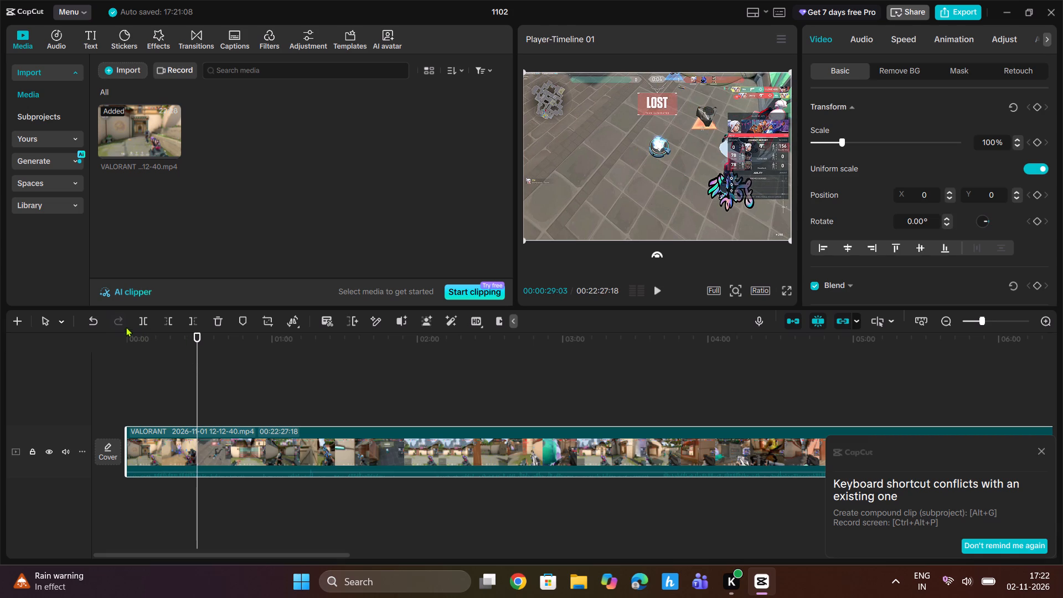
left_click(142, 321)
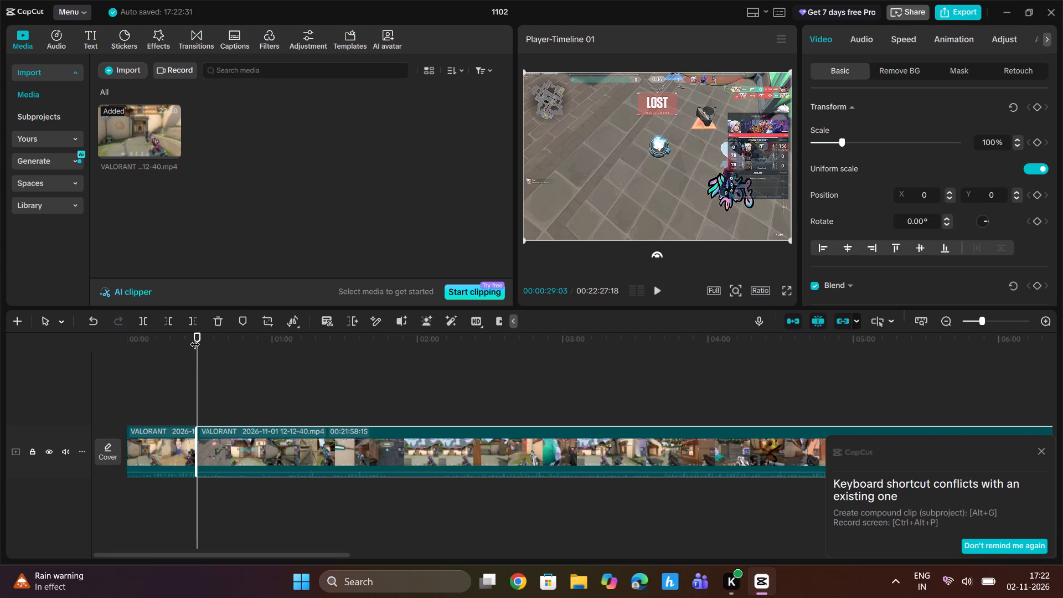
Trim away the beginning of the first clip segment up to about 16 seconds, keeping the fight that follows.
left_click_drag(196, 339, 204, 339)
left_click_drag(204, 339, 203, 352)
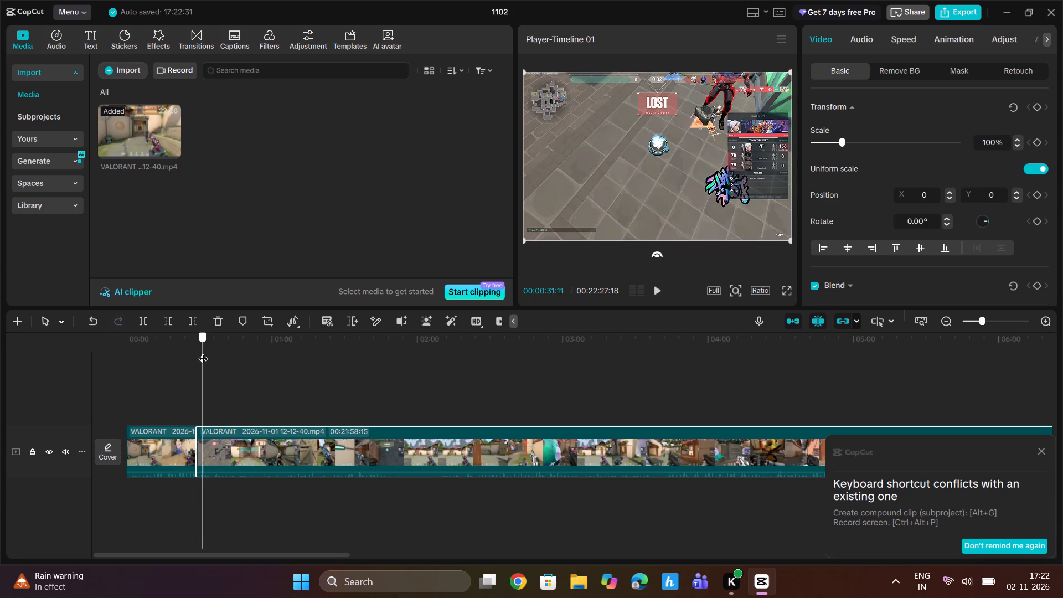
left_click_drag(203, 352, 138, 355)
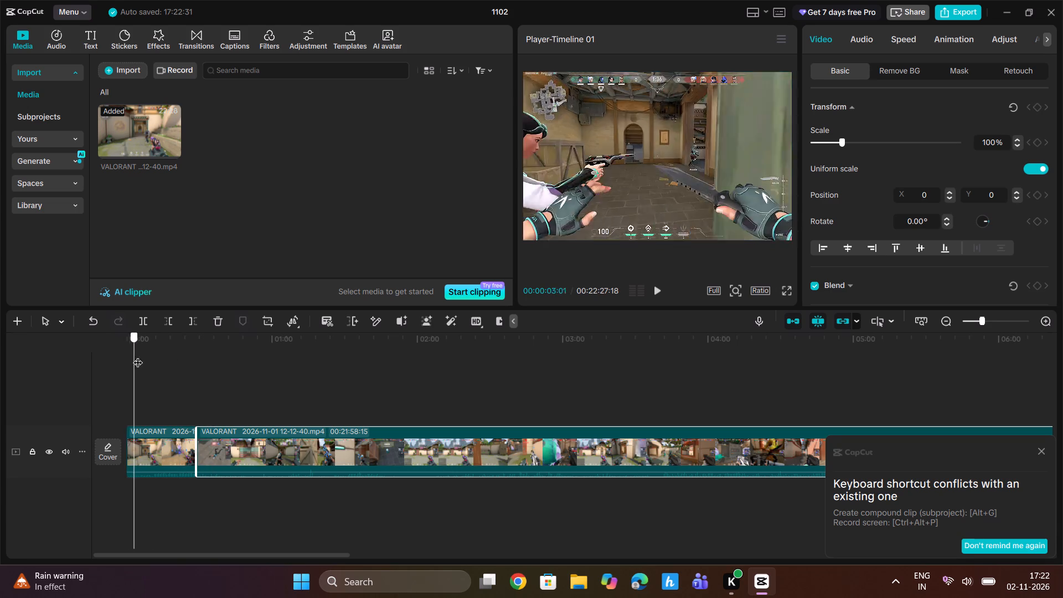
left_click_drag(138, 355, 165, 355)
left_click(163, 316)
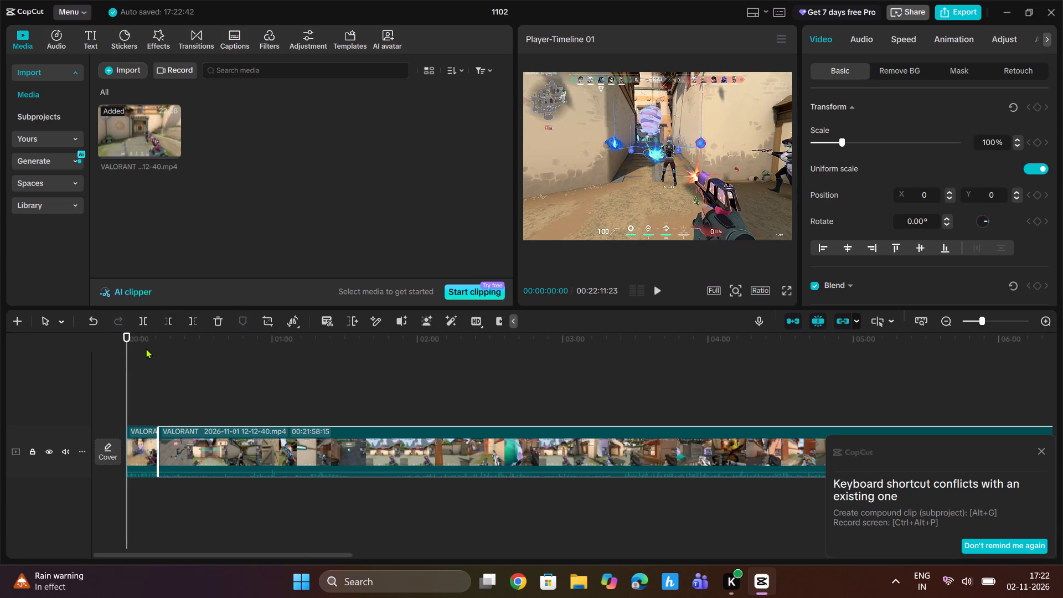
Find the third round's approach in the second clip and trim away that clip's beginning up to 00:03:21:27.
left_click_drag(127, 339, 159, 343)
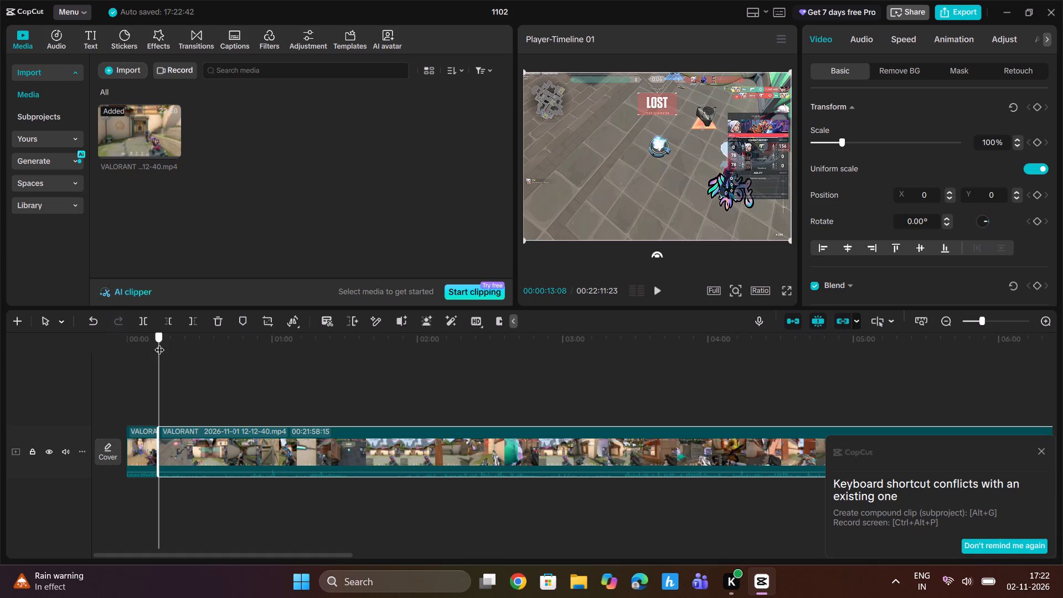
left_click_drag(159, 343, 231, 348)
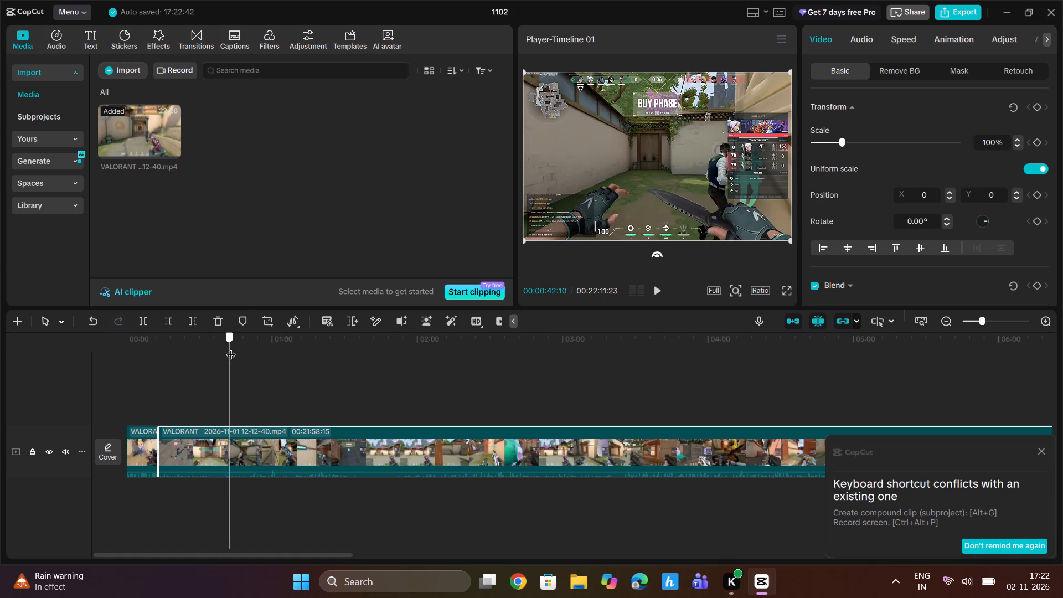
left_click_drag(231, 348, 337, 353)
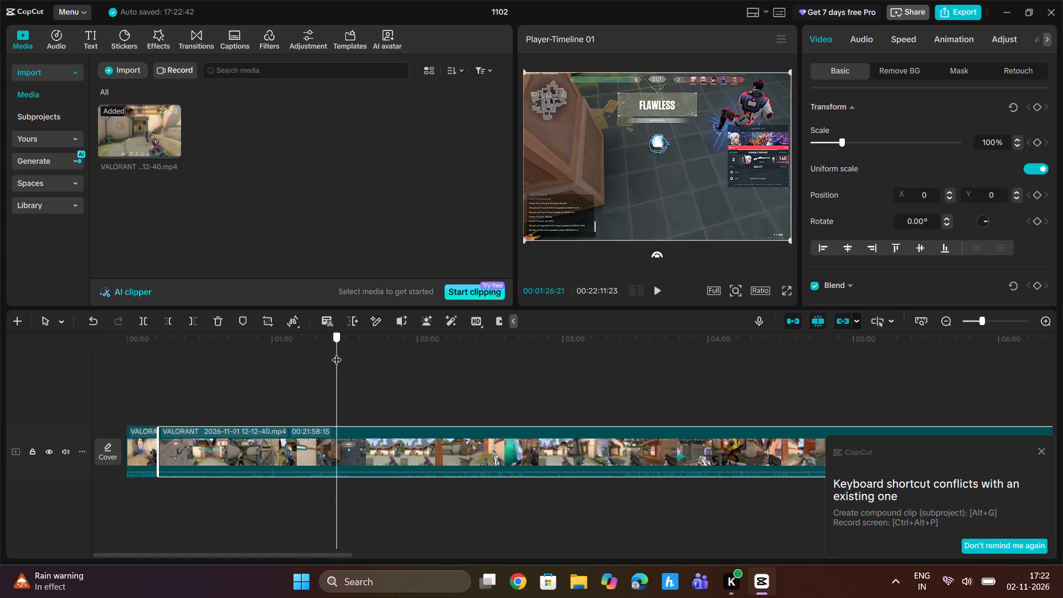
left_click_drag(337, 353, 378, 354)
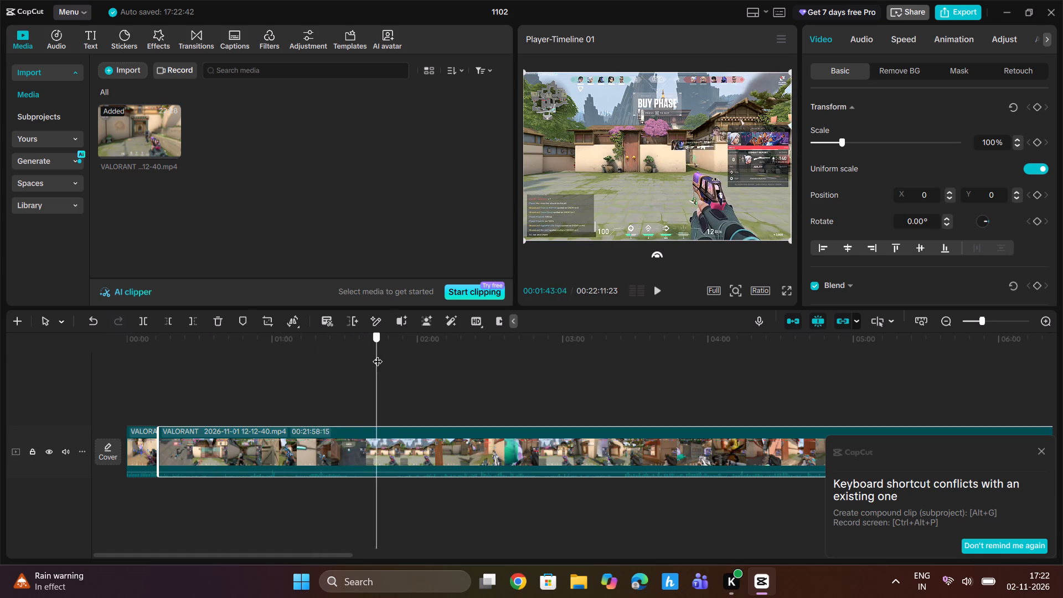
left_click_drag(378, 354, 457, 362)
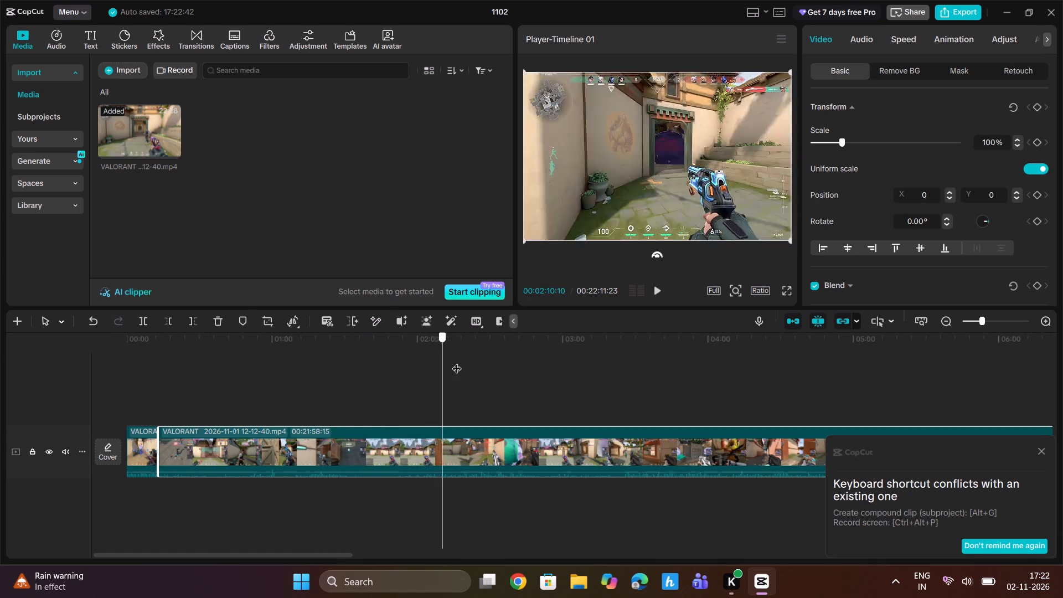
left_click_drag(457, 362, 533, 370)
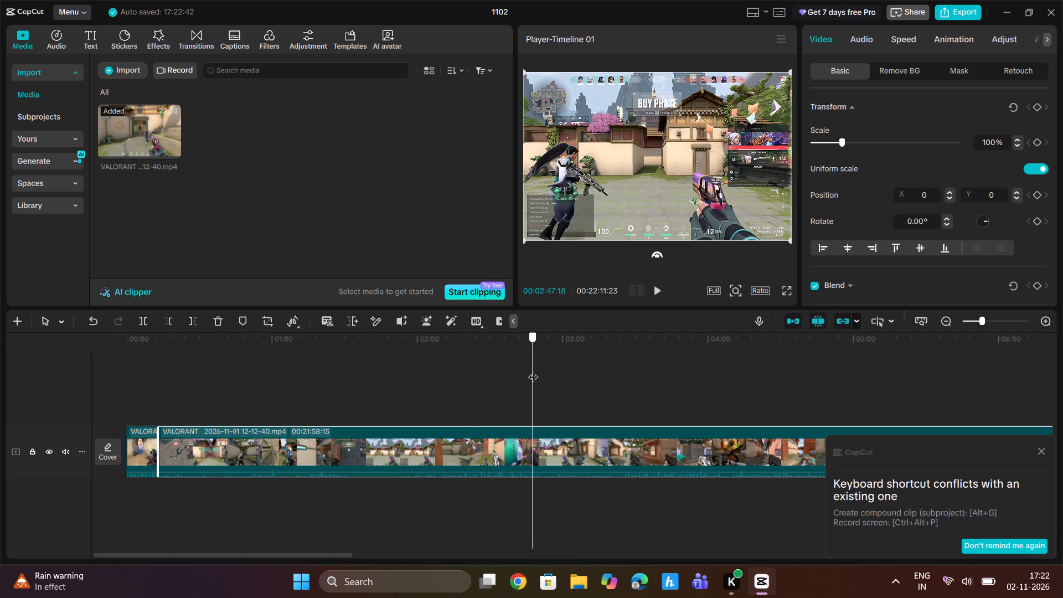
left_click_drag(533, 370, 539, 375)
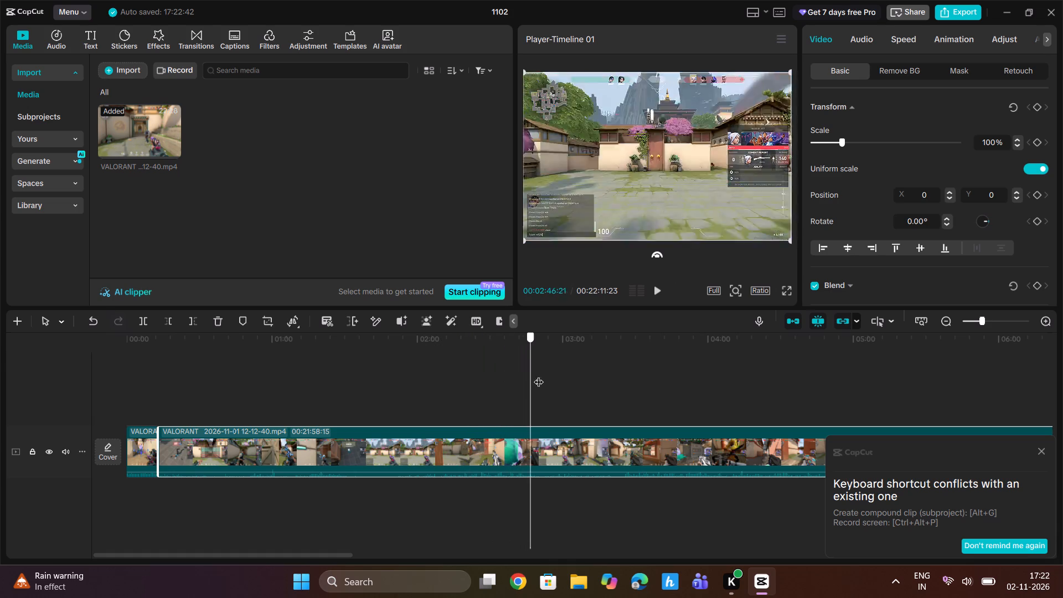
left_click_drag(539, 375, 616, 378)
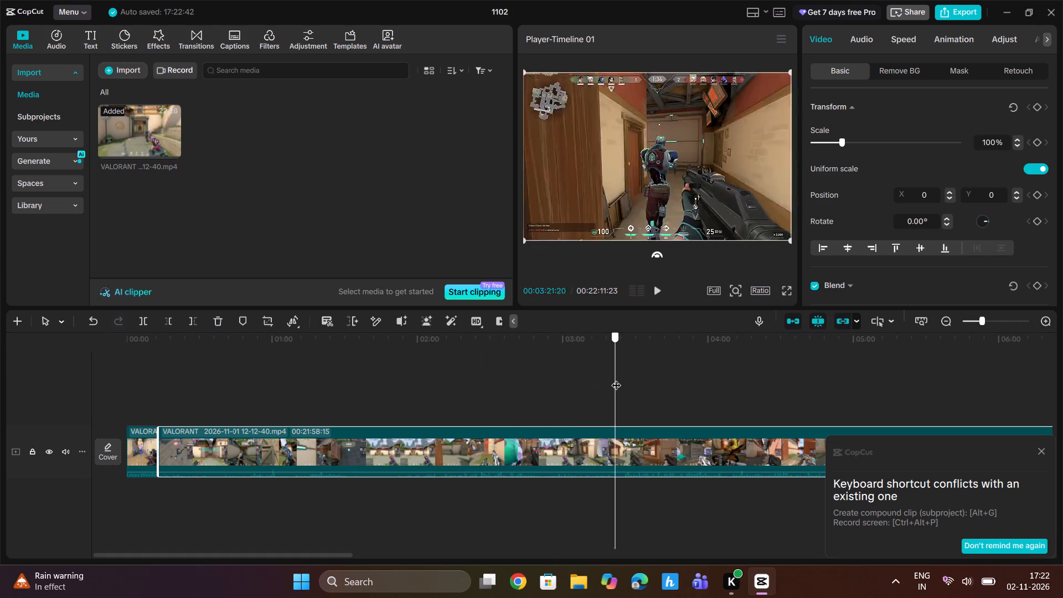
left_click_drag(616, 378, 617, 382)
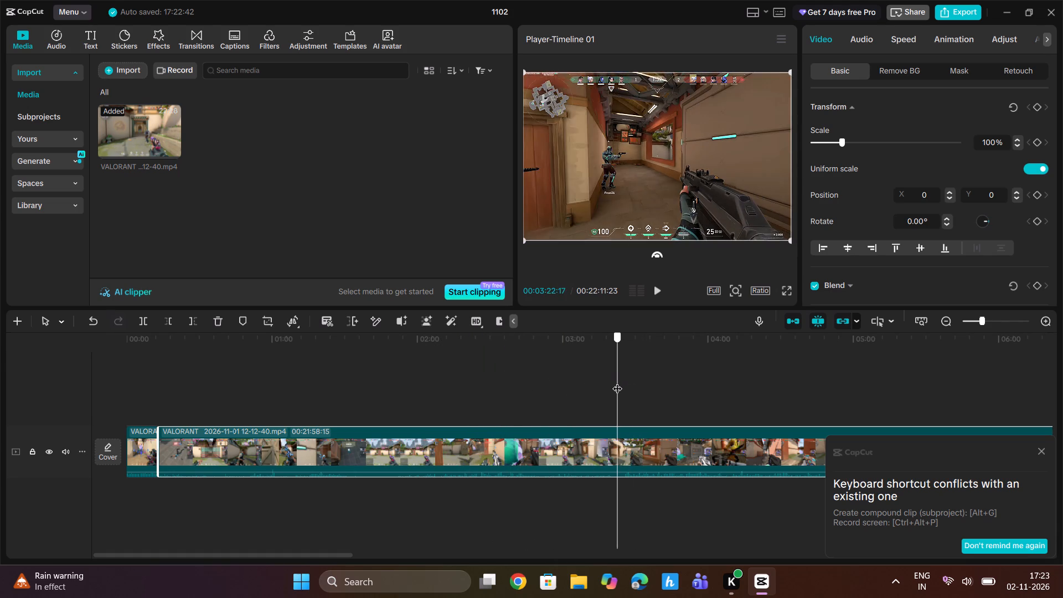
left_click_drag(617, 382, 616, 382)
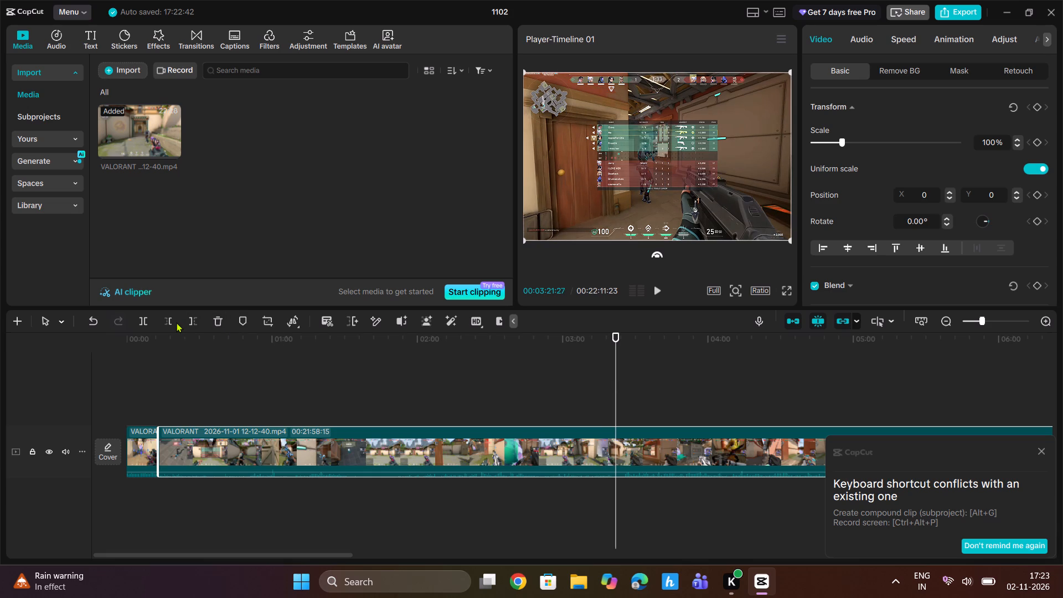
left_click(175, 322)
Split the second clip just after the player's death, at 00:00:20:05.
left_click_drag(163, 338, 184, 338)
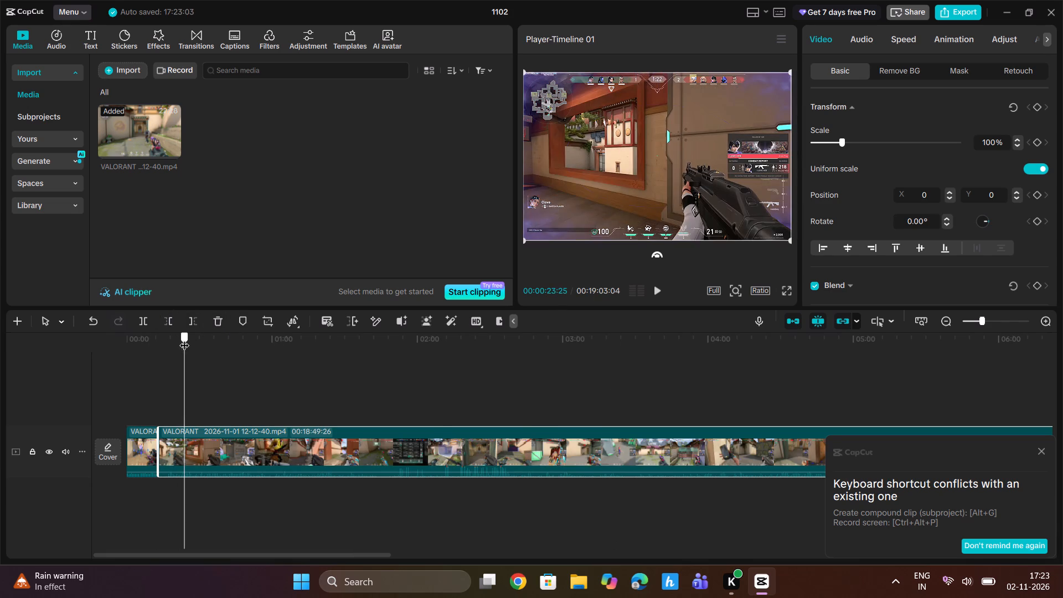
left_click_drag(184, 338, 211, 338)
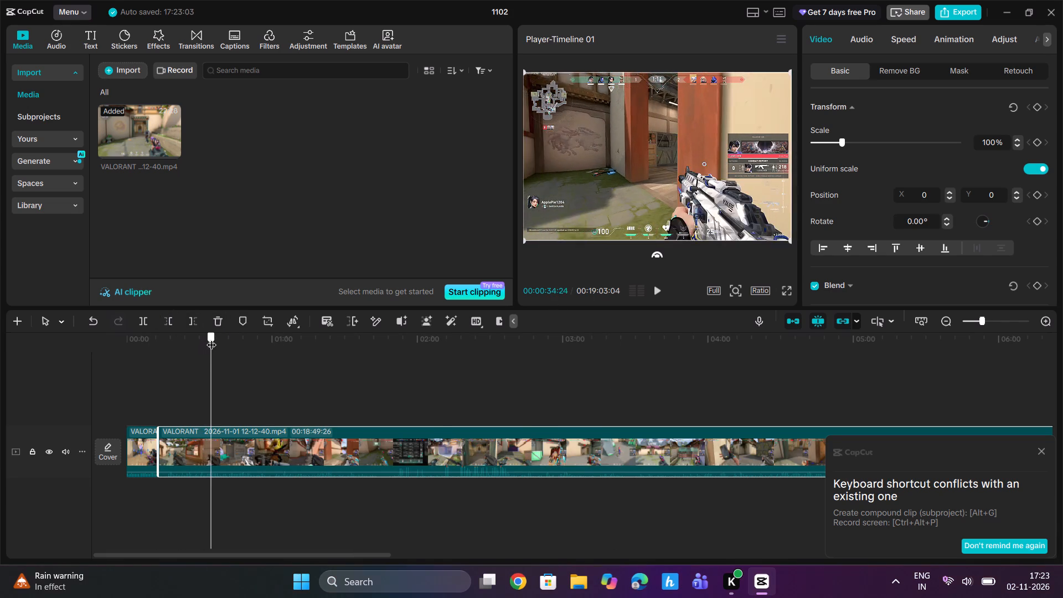
left_click_drag(211, 338, 178, 339)
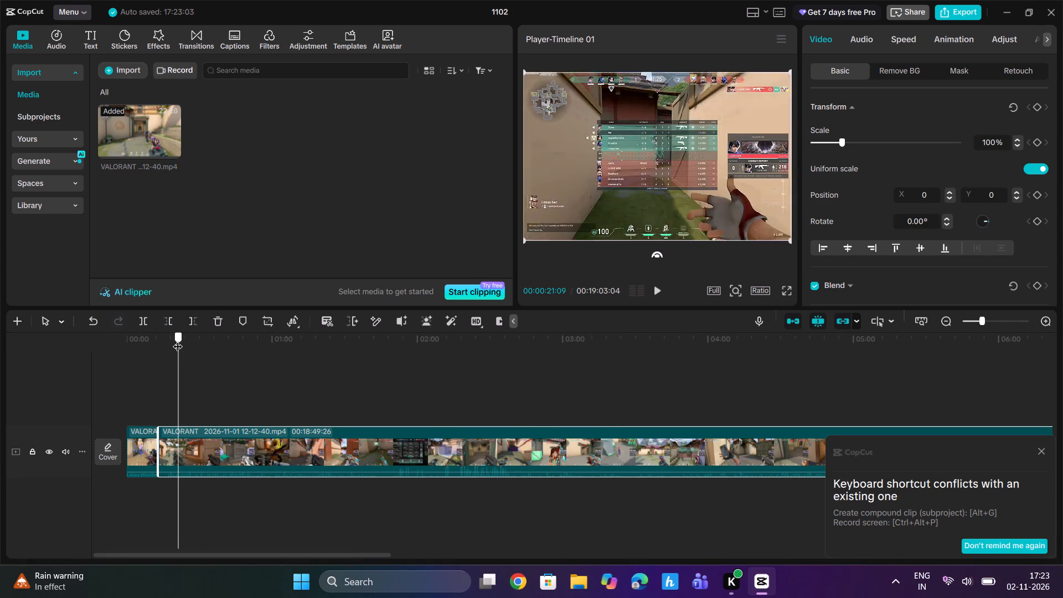
left_click_drag(178, 339, 171, 343)
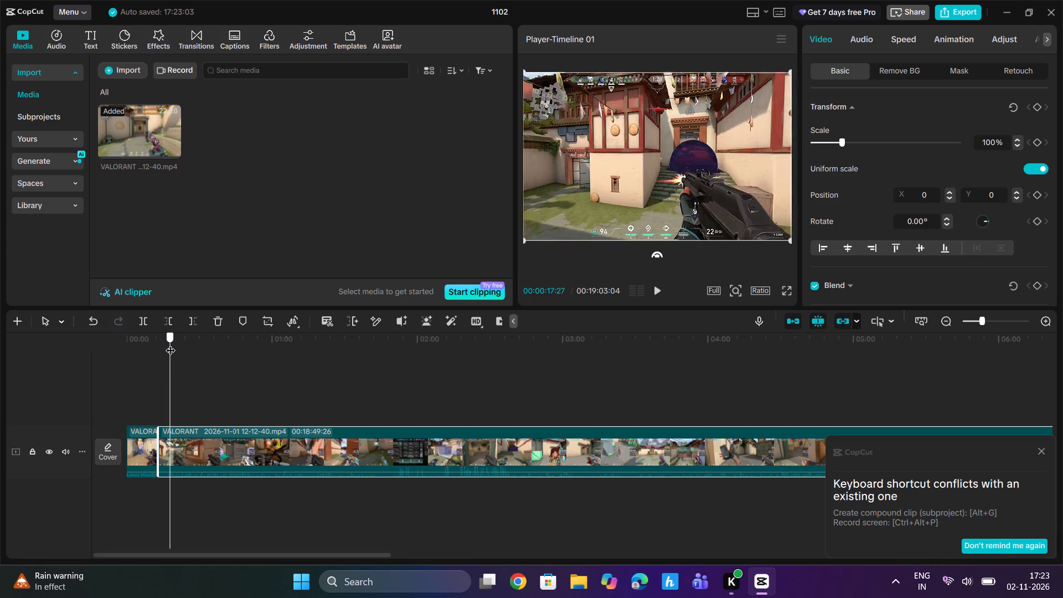
left_click_drag(171, 343, 174, 343)
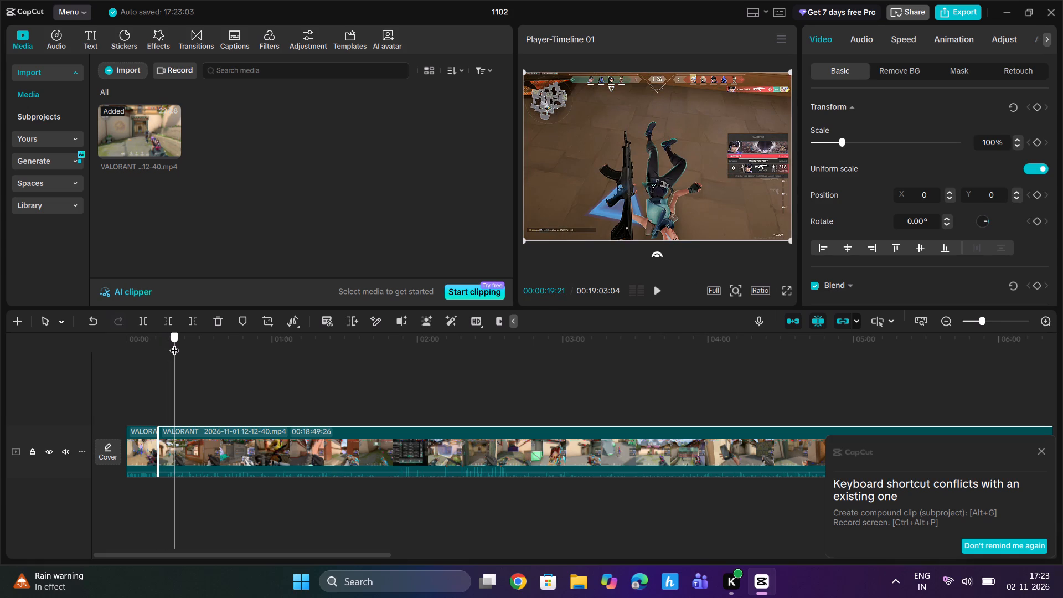
left_click_drag(174, 343, 176, 344)
left_click(142, 319)
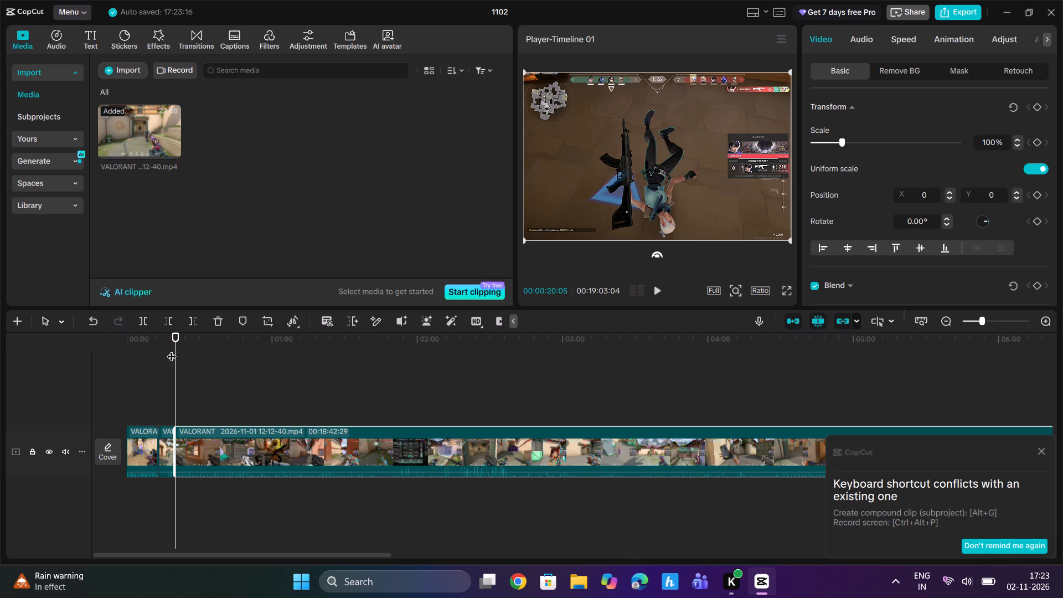
Find the next round's fight in the long last clip and trim away that clip's beginning up to 00:02:26:03.
left_click_drag(179, 346, 226, 348)
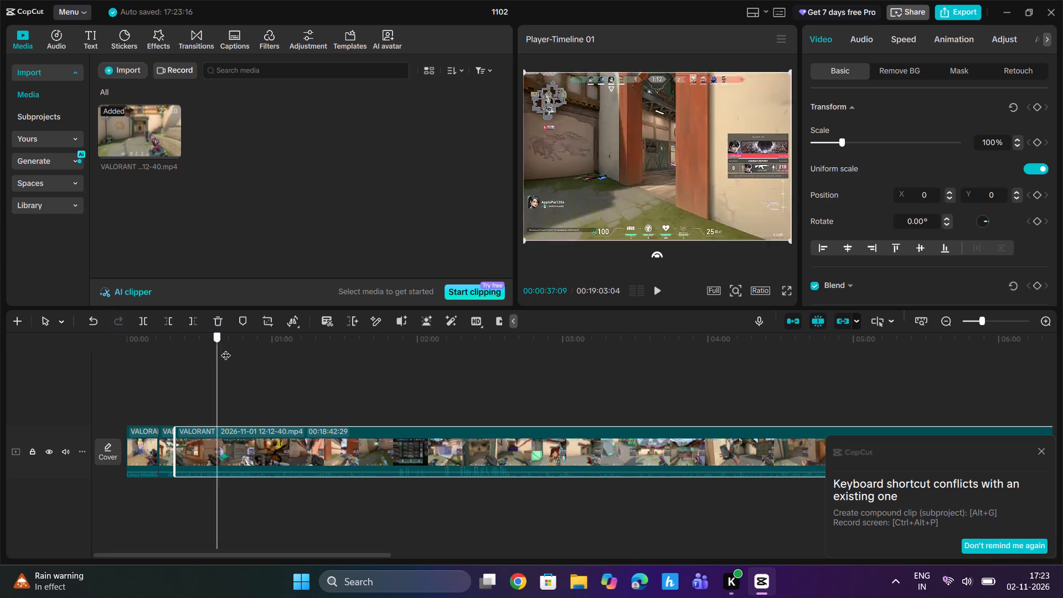
left_click_drag(226, 348, 364, 366)
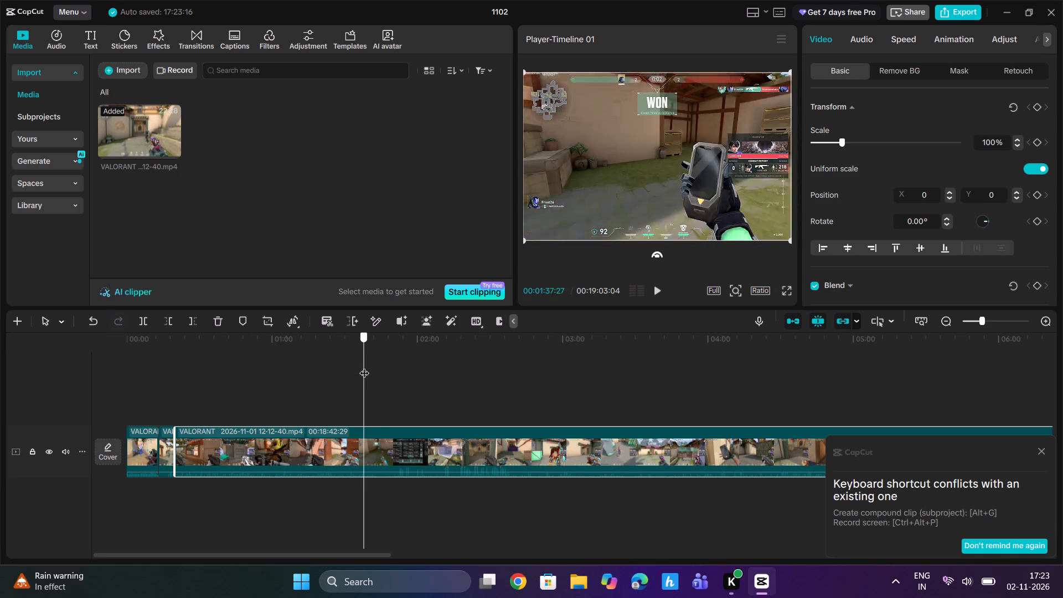
left_click_drag(364, 366, 406, 369)
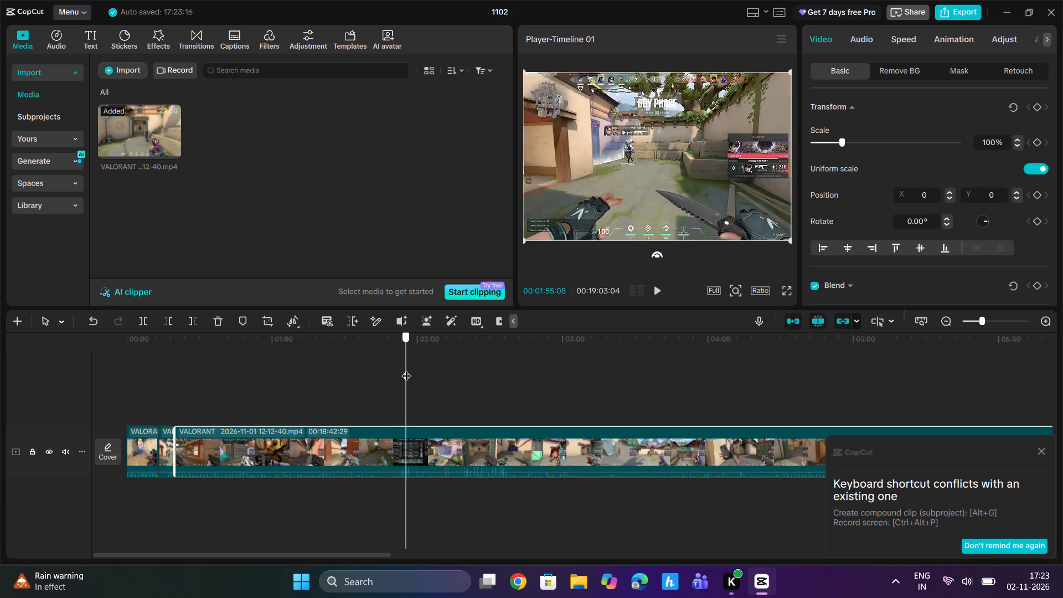
left_click_drag(406, 369, 432, 370)
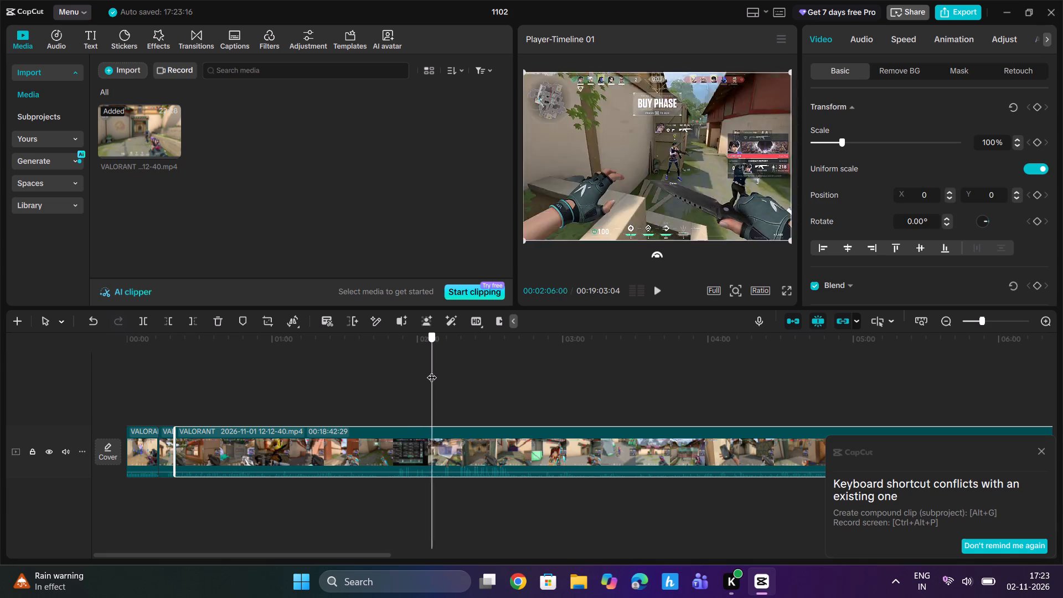
left_click_drag(432, 370, 488, 373)
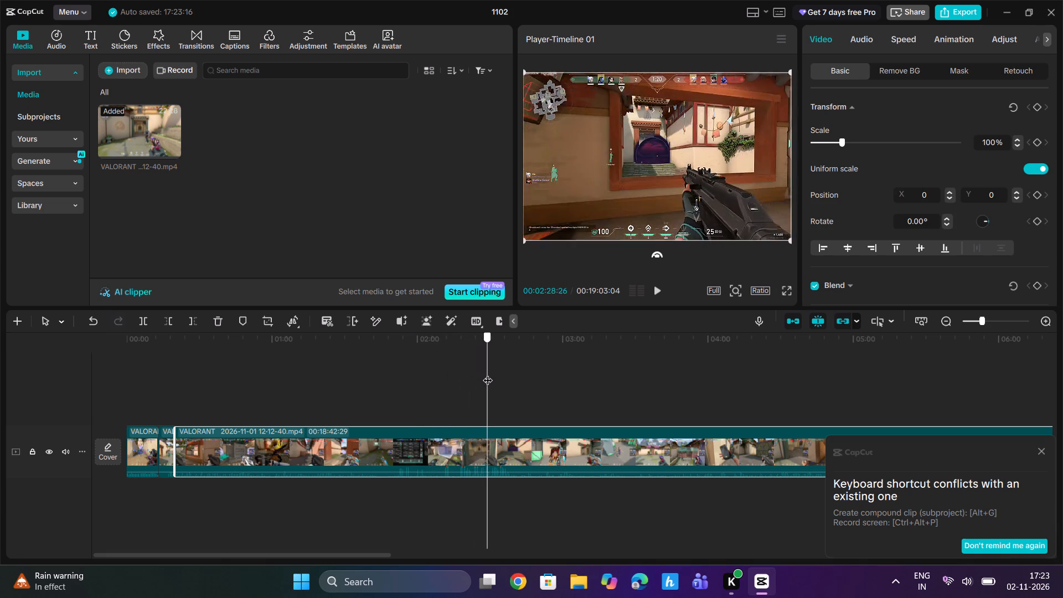
left_click_drag(488, 373, 509, 377)
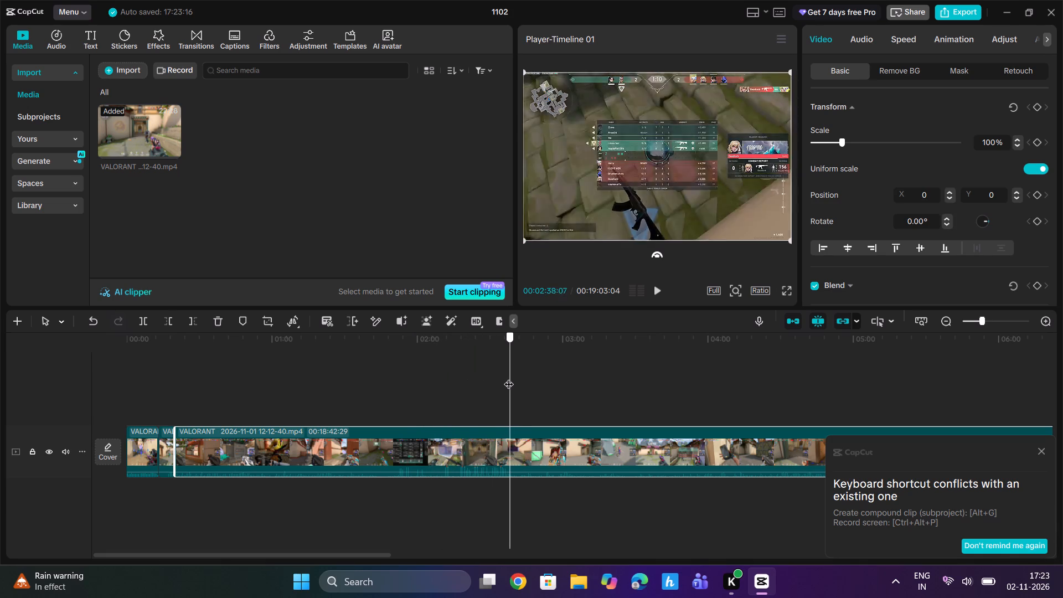
left_click_drag(509, 377, 491, 380)
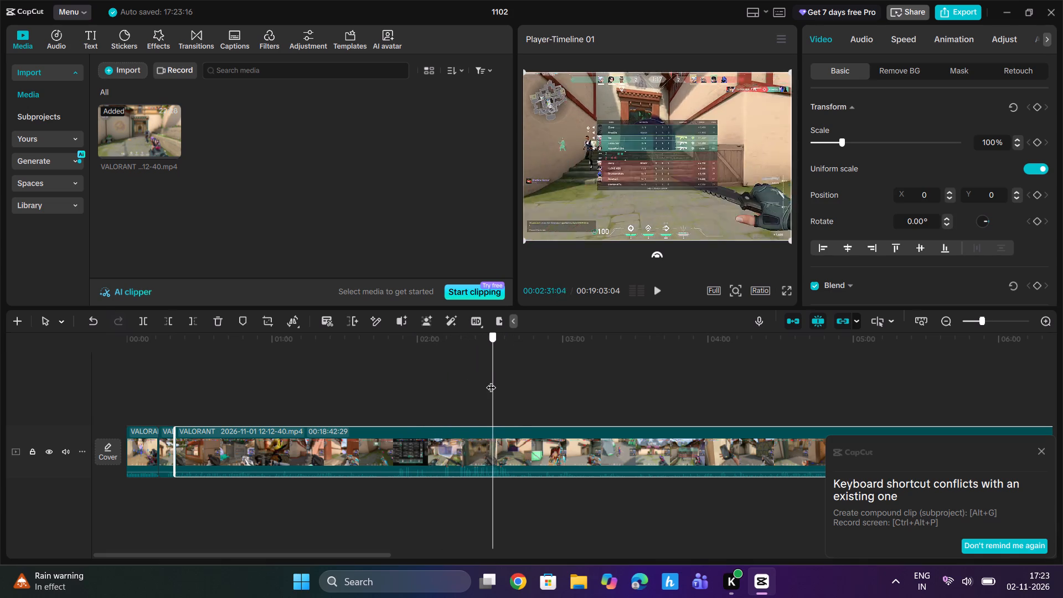
left_click_drag(491, 380, 478, 386)
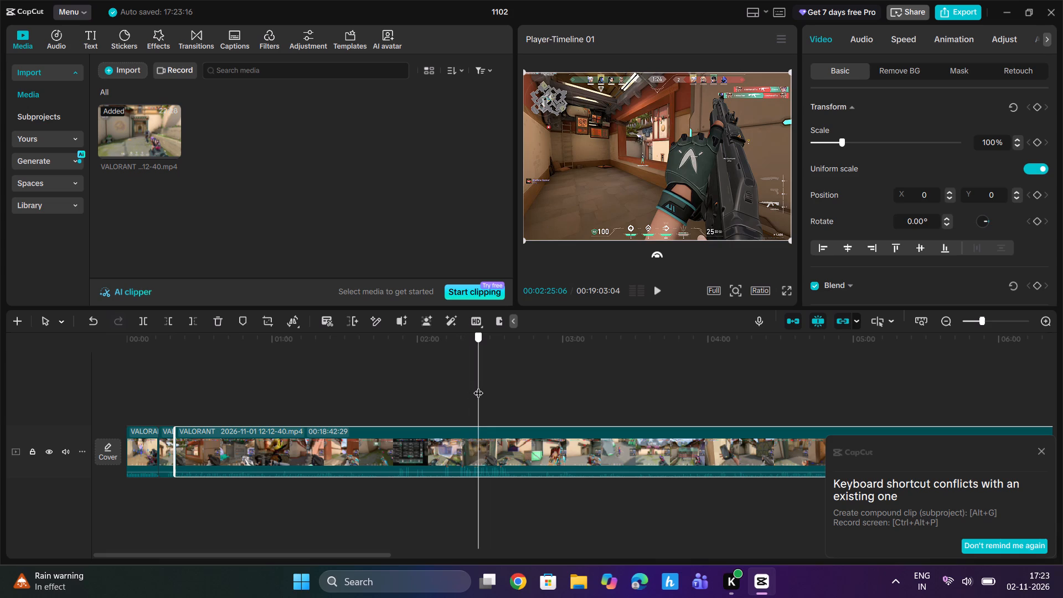
left_click_drag(478, 386, 481, 385)
left_click(174, 317)
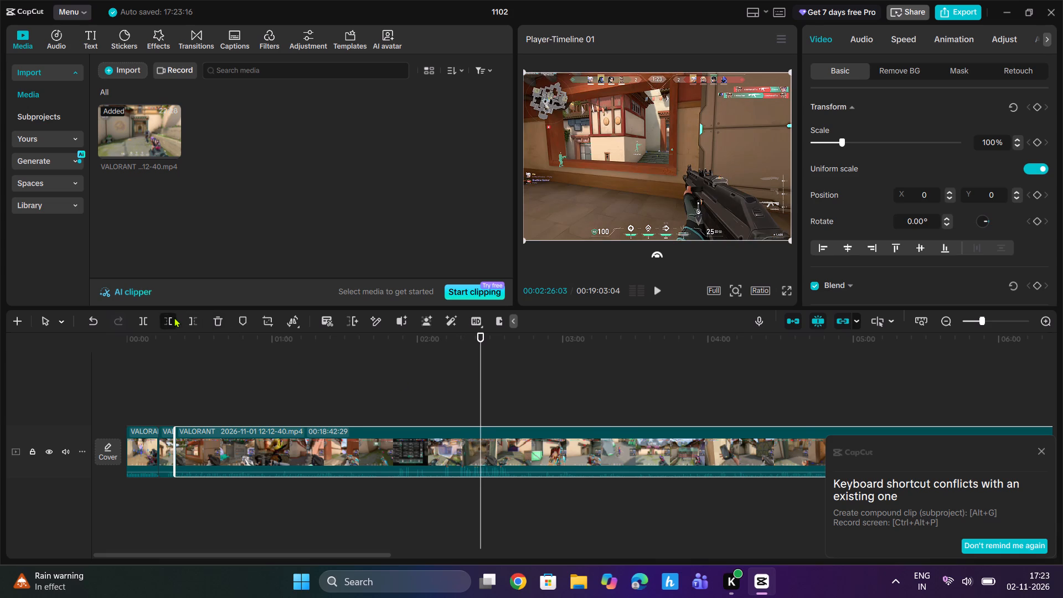
Split the last clip just after the player's death, at 00:00:32:09, and delete all the footage after the cut.
left_click_drag(179, 343, 199, 341)
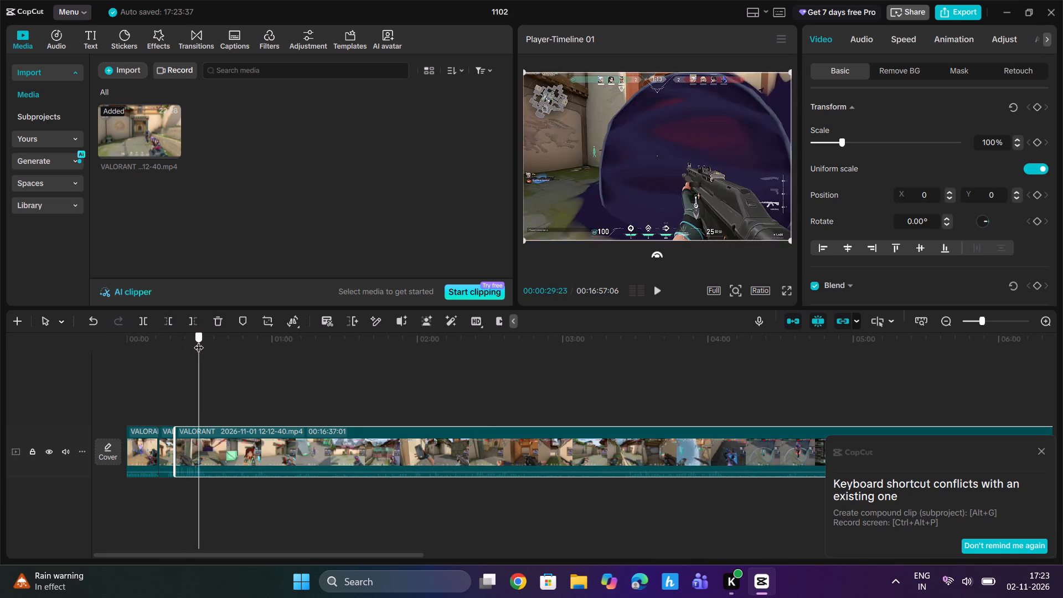
left_click_drag(199, 341, 209, 339)
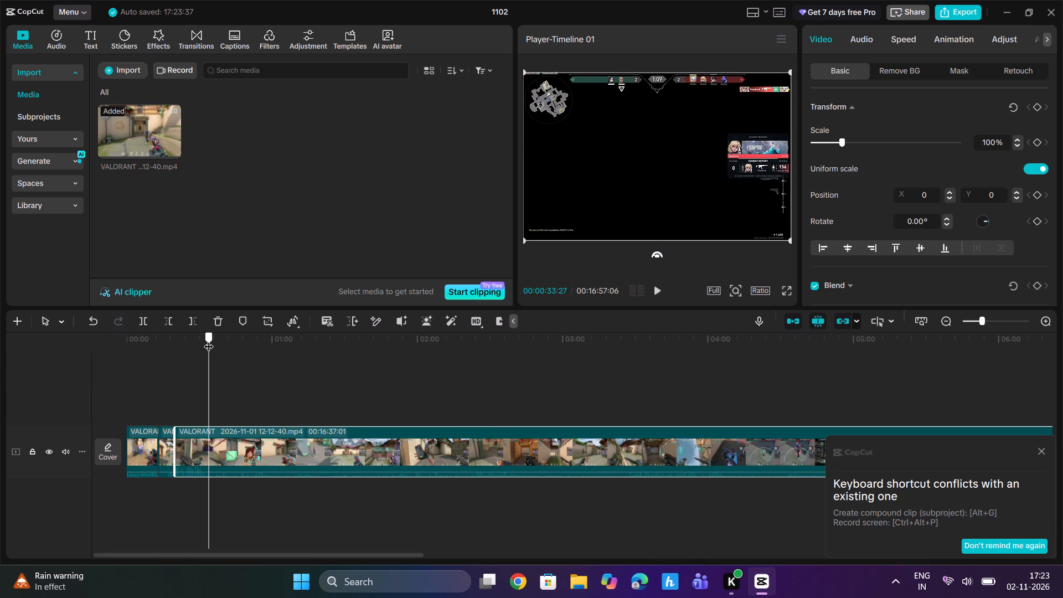
left_click_drag(209, 339, 205, 341)
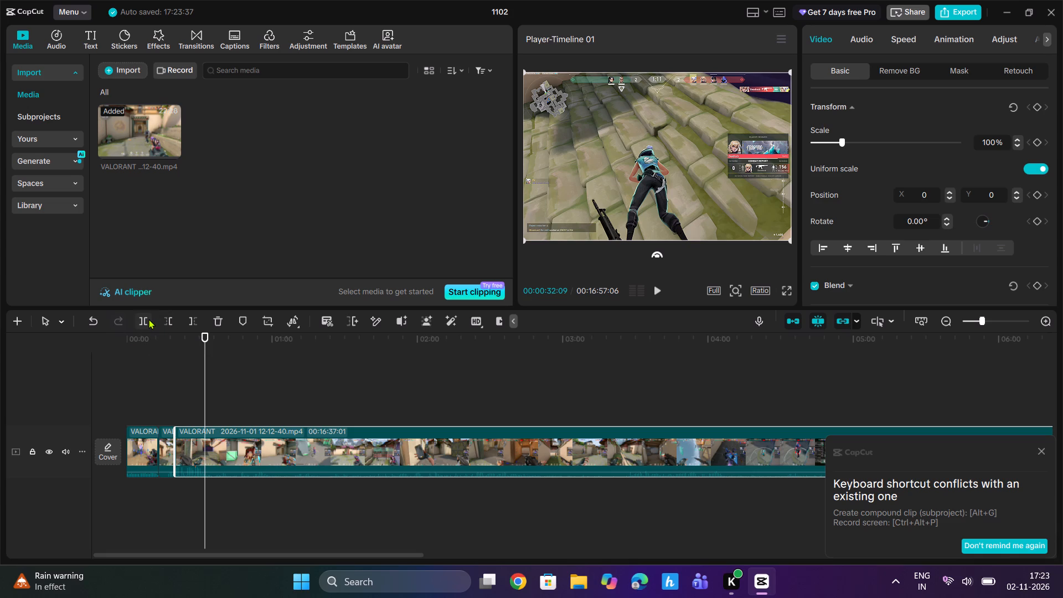
left_click(149, 319)
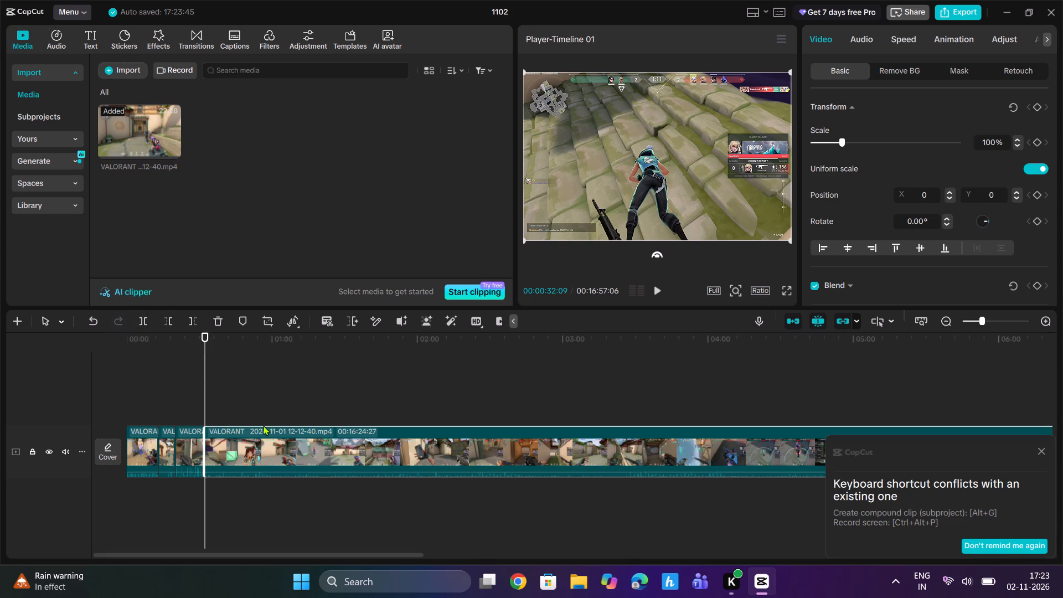
left_click(220, 319)
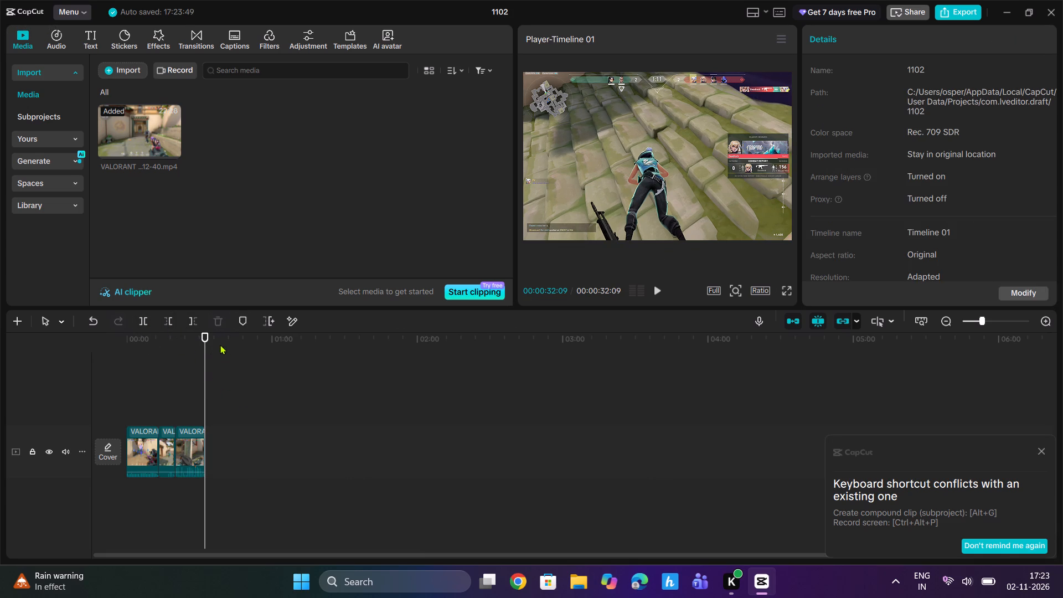
Scrub through the three trimmed fight clips from the start of the timeline to review the cuts.
left_click_drag(208, 337, 118, 354)
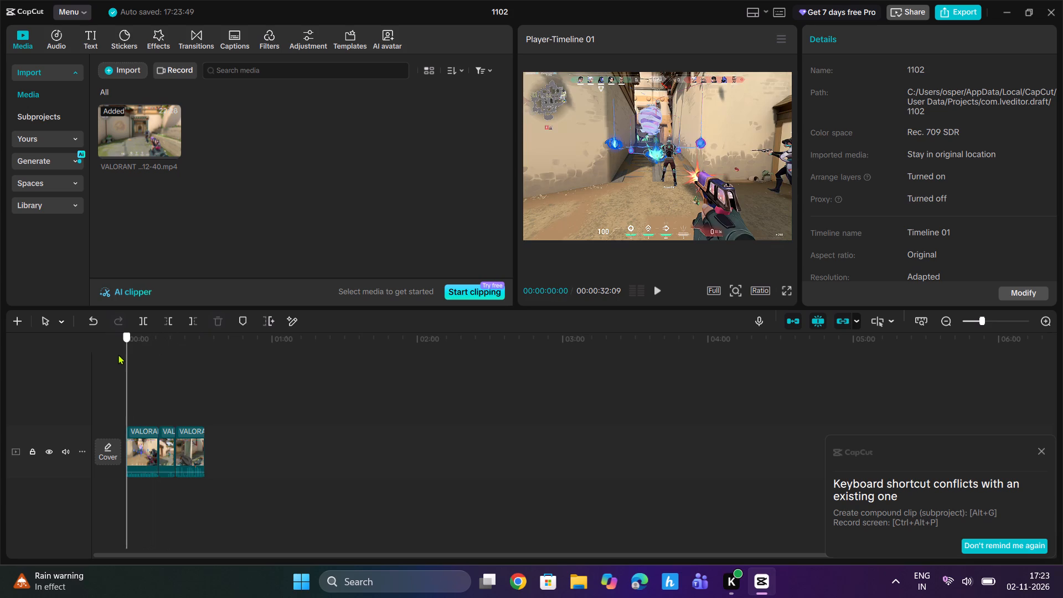
left_click_drag(118, 354, 143, 353)
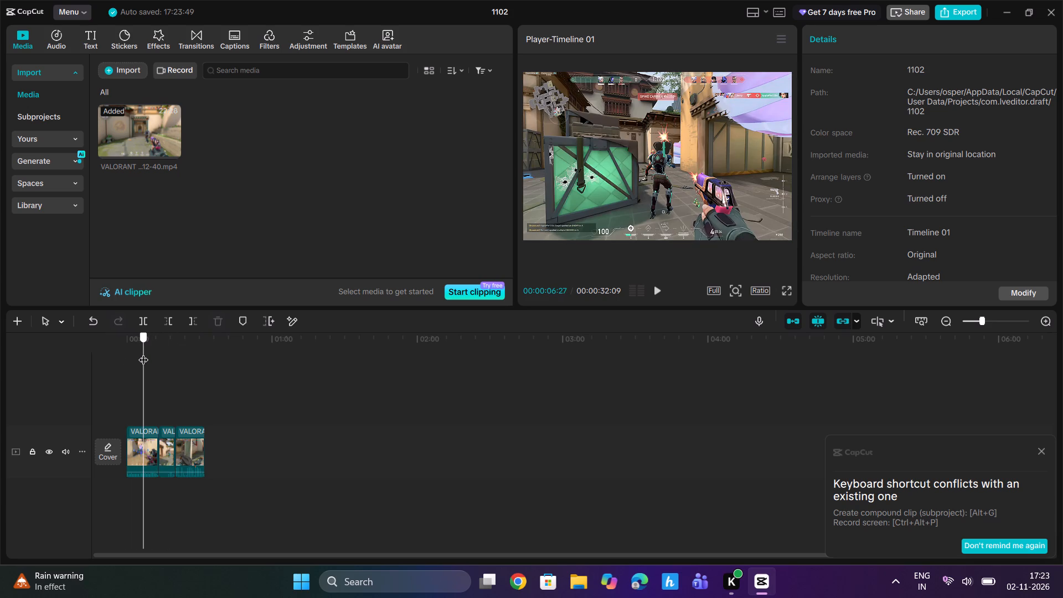
left_click_drag(143, 353, 161, 354)
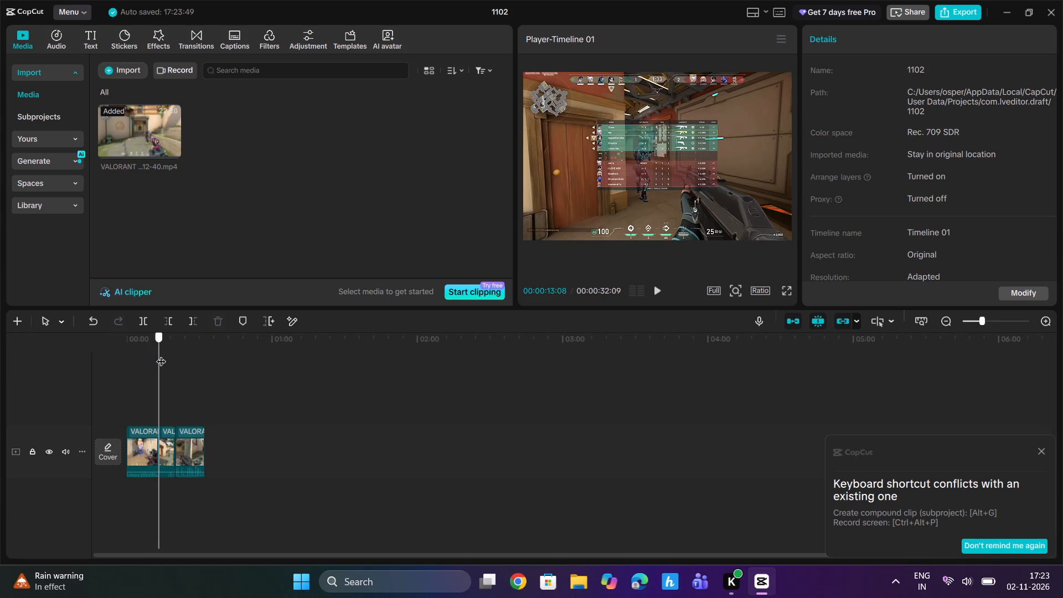
left_click_drag(161, 354, 181, 355)
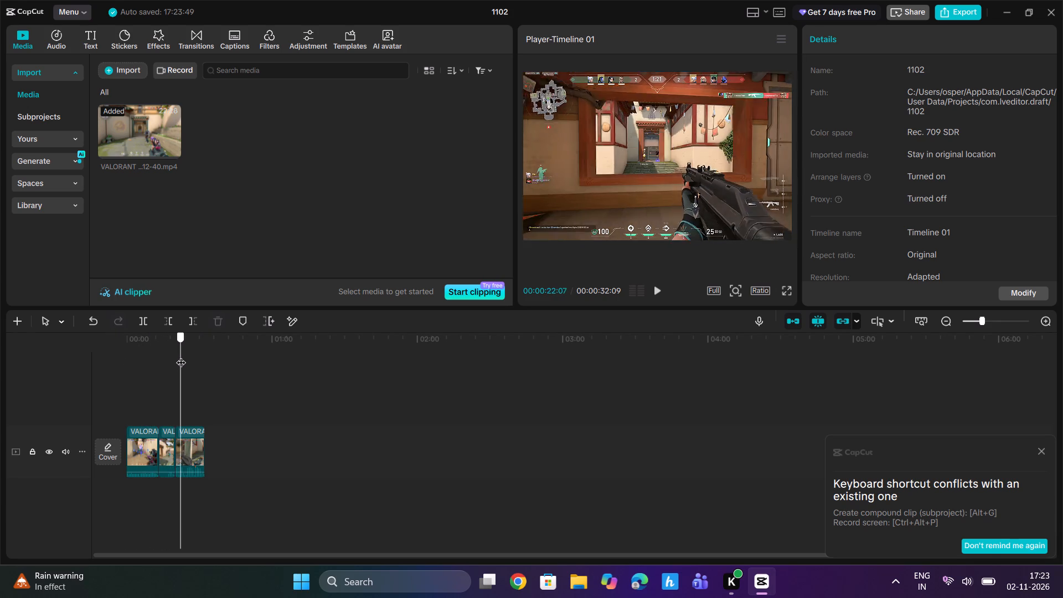
left_click_drag(181, 355, 166, 362)
left_click(989, 316)
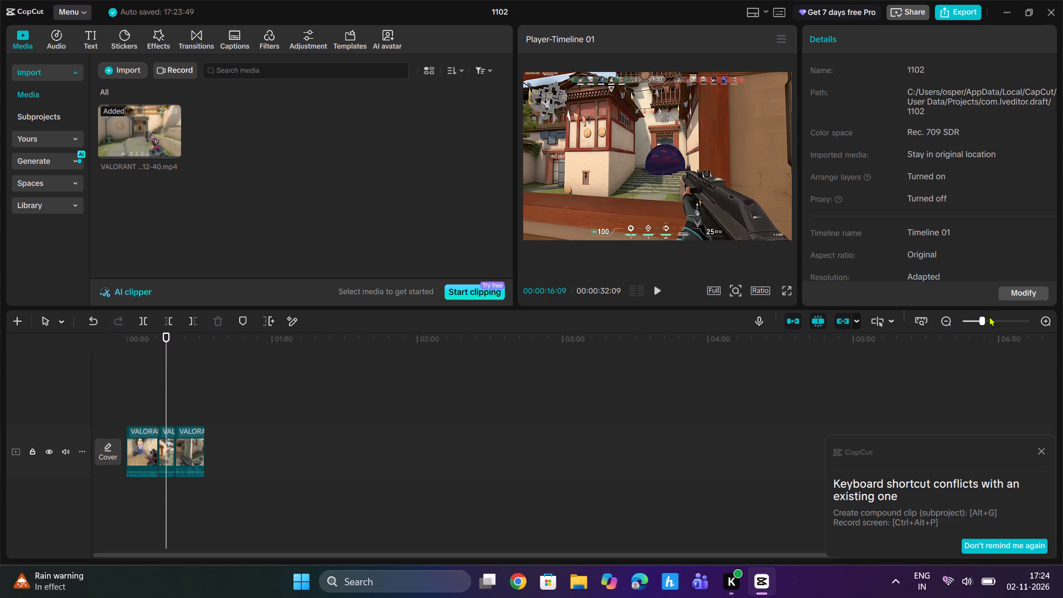
left_click(994, 318)
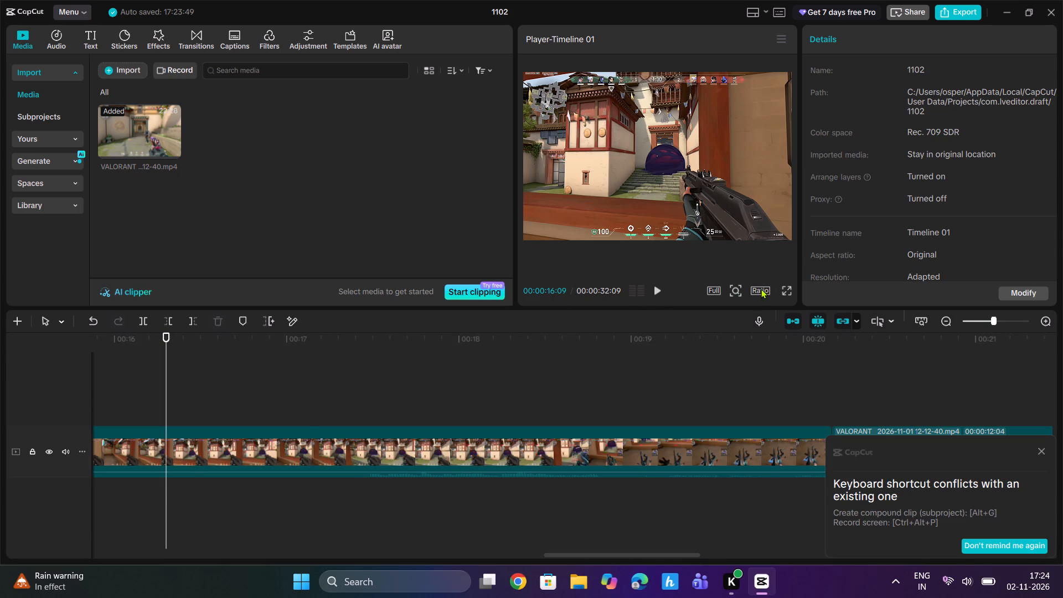
Set the project's aspect ratio to 9:16 and dismiss the shortcut conflict notice.
left_click(762, 288)
left_click(808, 441)
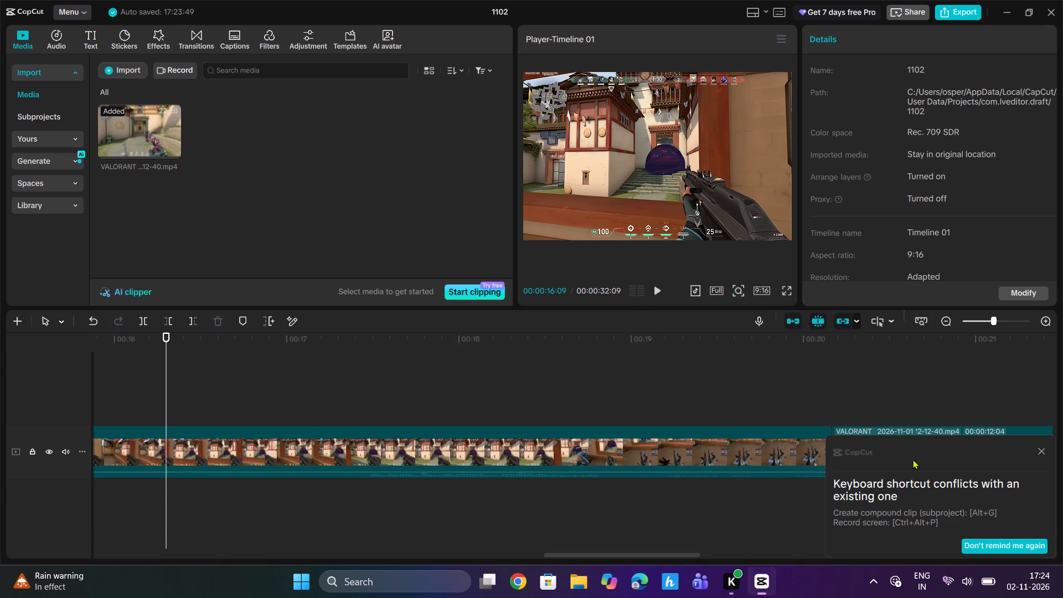
left_click(1041, 449)
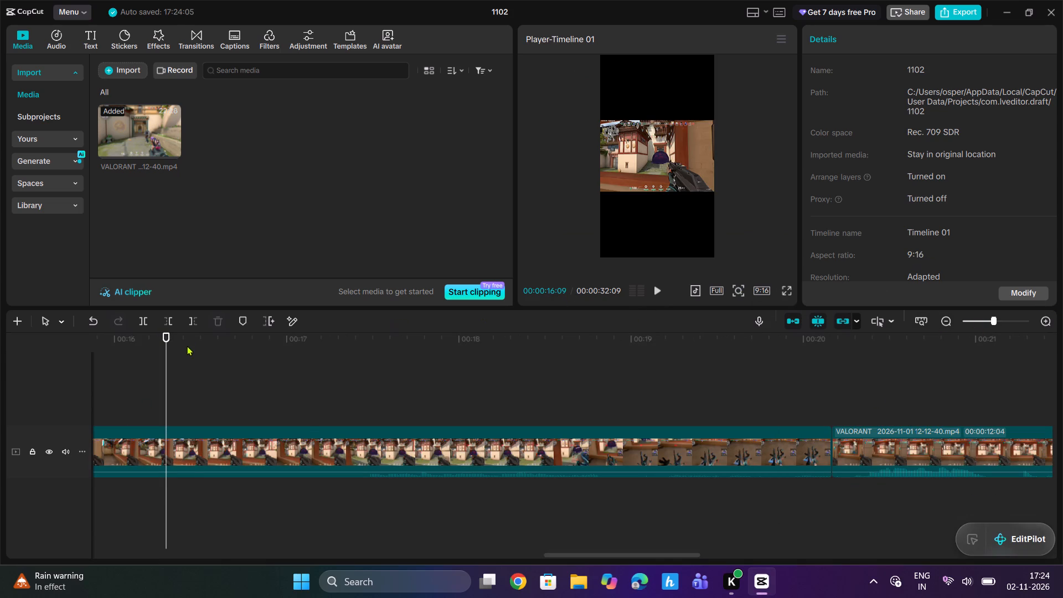
Select the first clip at the start of the timeline and scale it up to 215% in the vertical frame.
left_click_drag(165, 339, 3, 365)
left_click(296, 445)
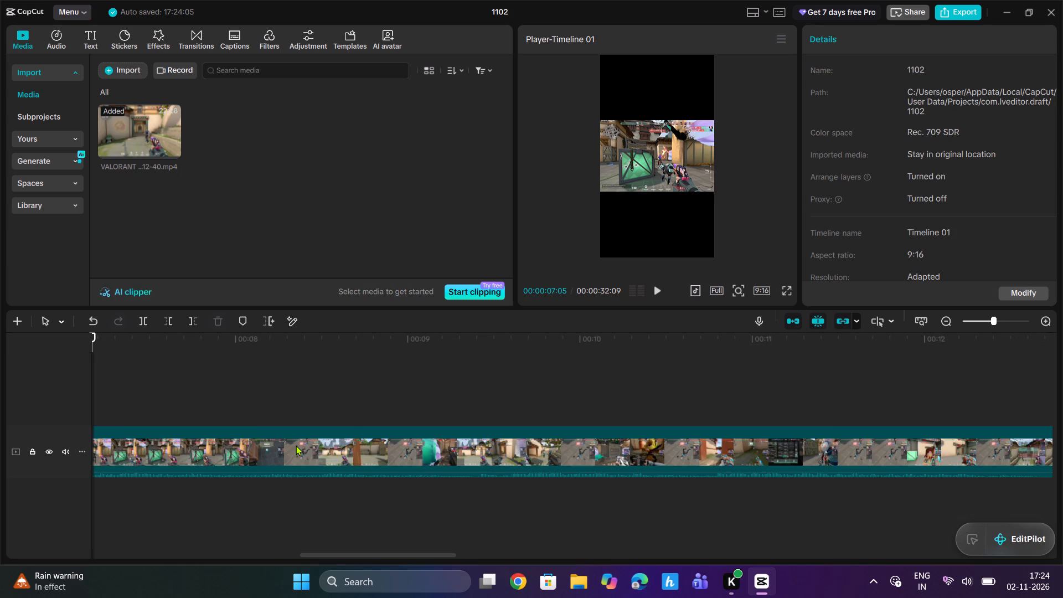
left_click_drag(93, 337, 78, 337)
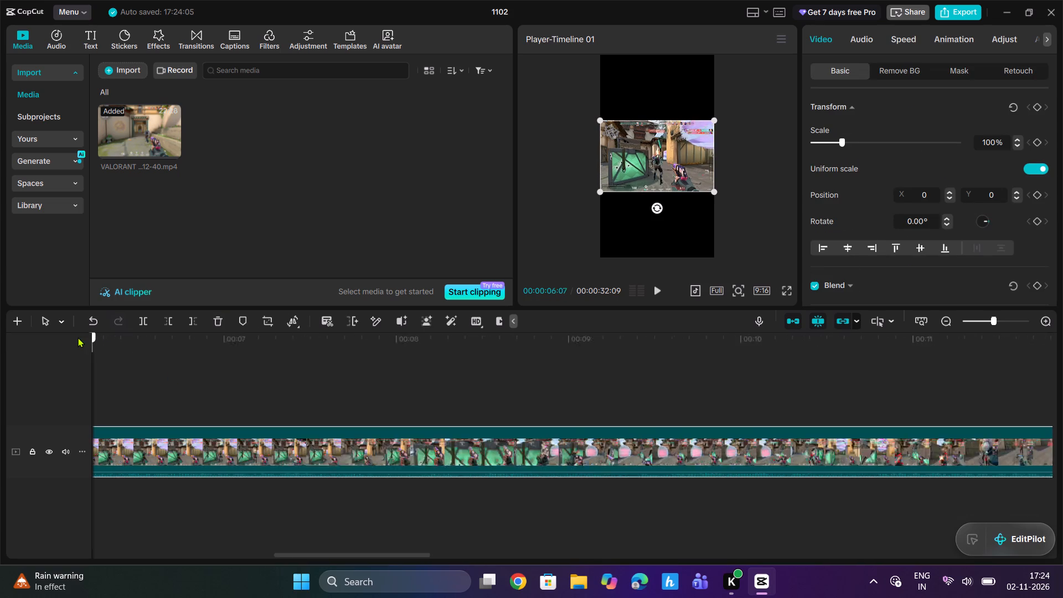
left_click_drag(78, 337, 41, 337)
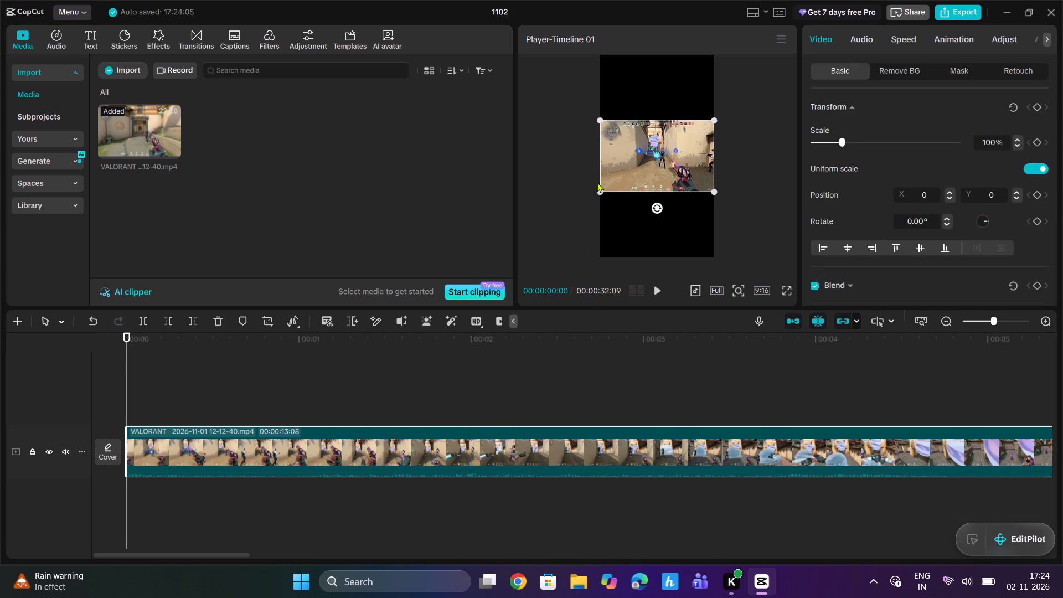
left_click_drag(599, 190, 498, 228)
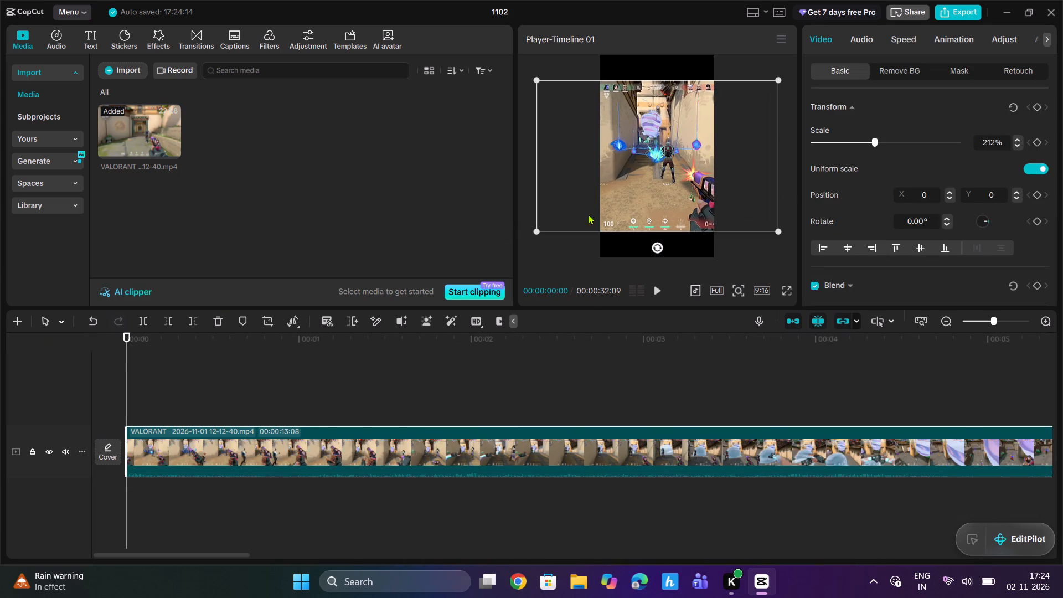
left_click(1016, 140)
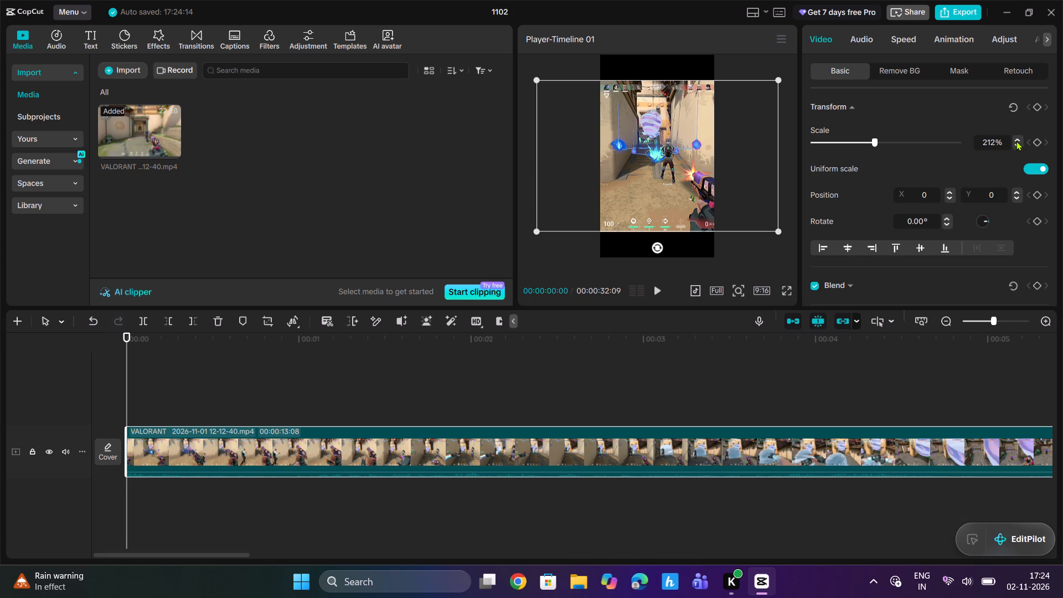
double_click(1016, 140)
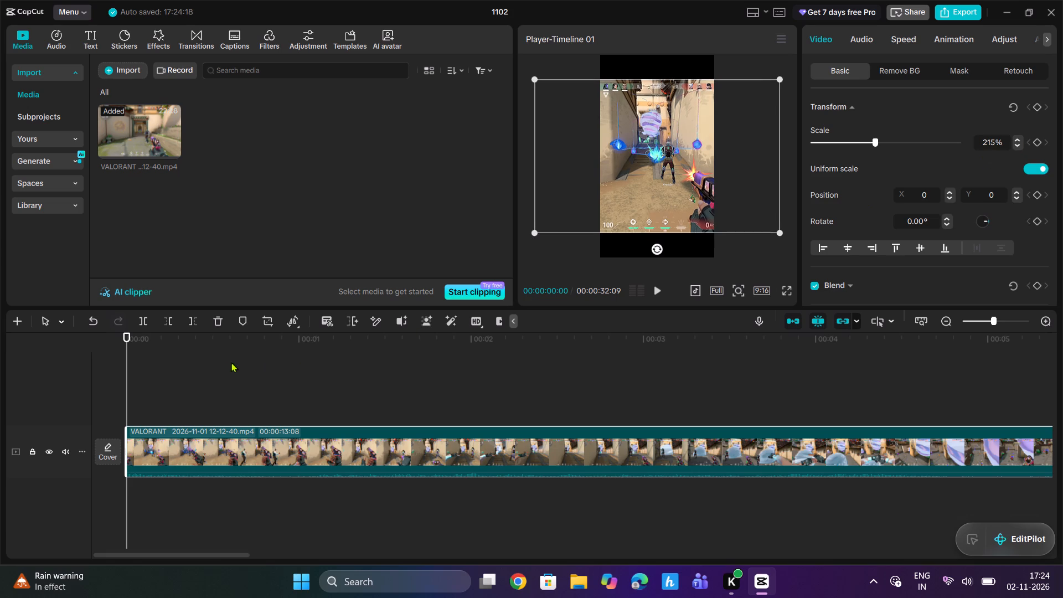
Select the second clip and set its scale to 215% to match the first clip.
double_click(984, 318)
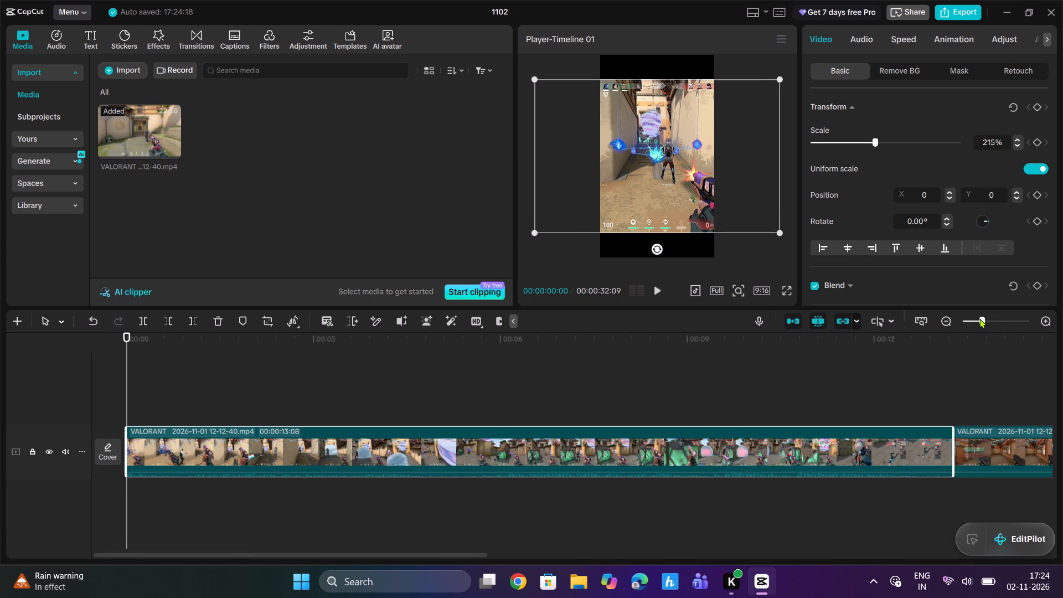
left_click(1012, 447)
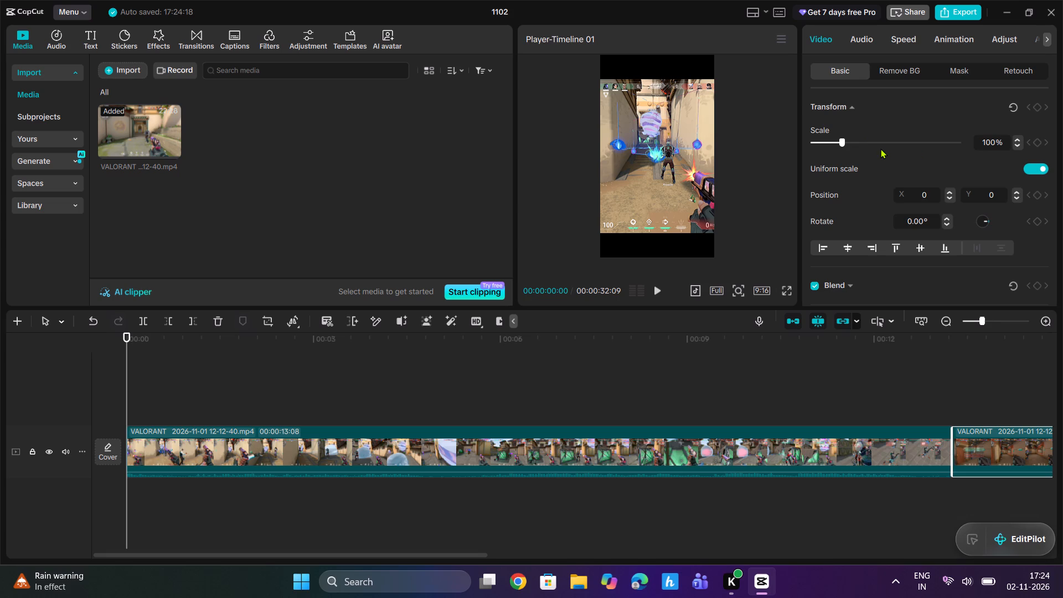
left_click(873, 141)
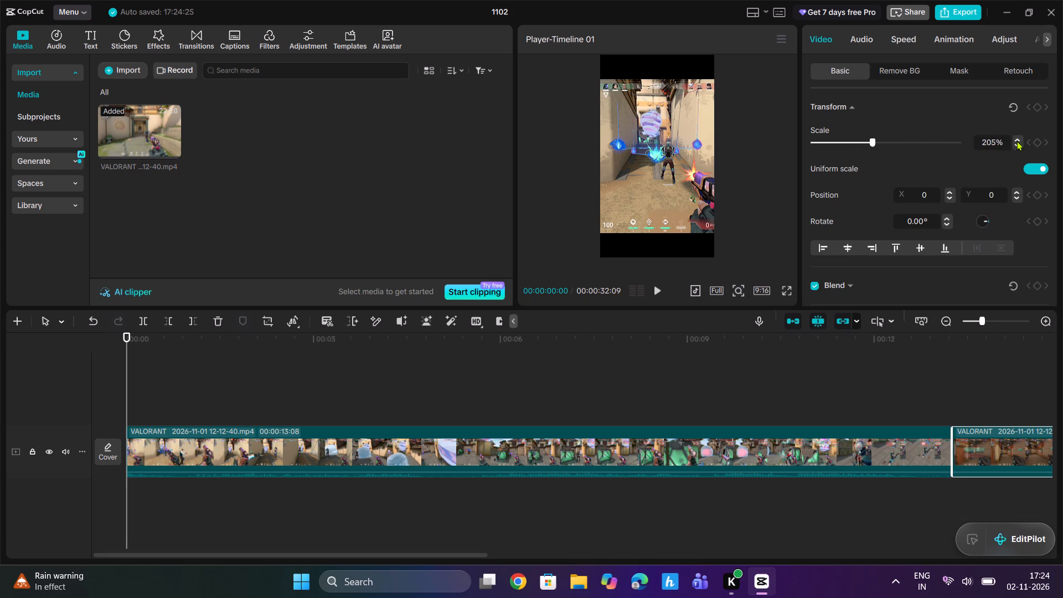
triple_click(1016, 136)
triple_click(1016, 138)
triple_click(1016, 138)
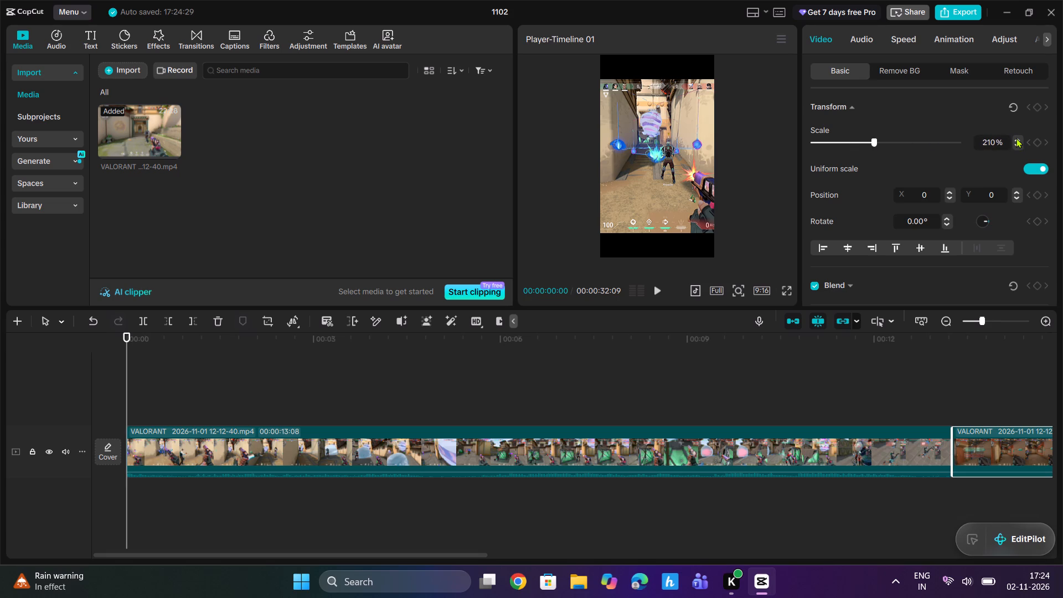
left_click(1016, 138)
left_click(1016, 138)
triple_click(1016, 137)
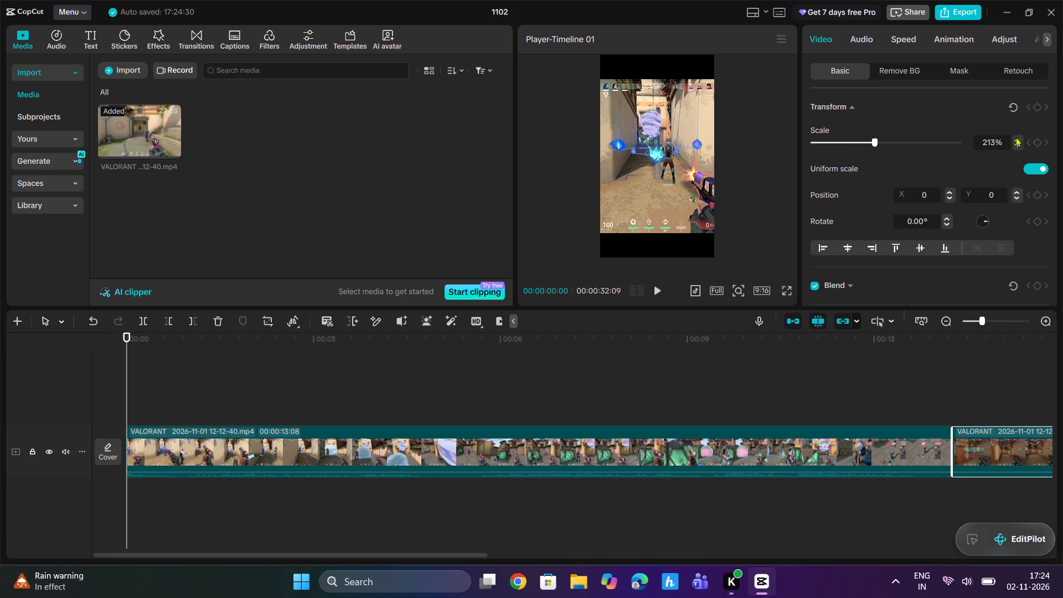
double_click(1016, 137)
Set the third clip's scale to 215% to match the other clips, and check the framing along the timeline.
left_click_drag(983, 319, 978, 320)
left_click(992, 443)
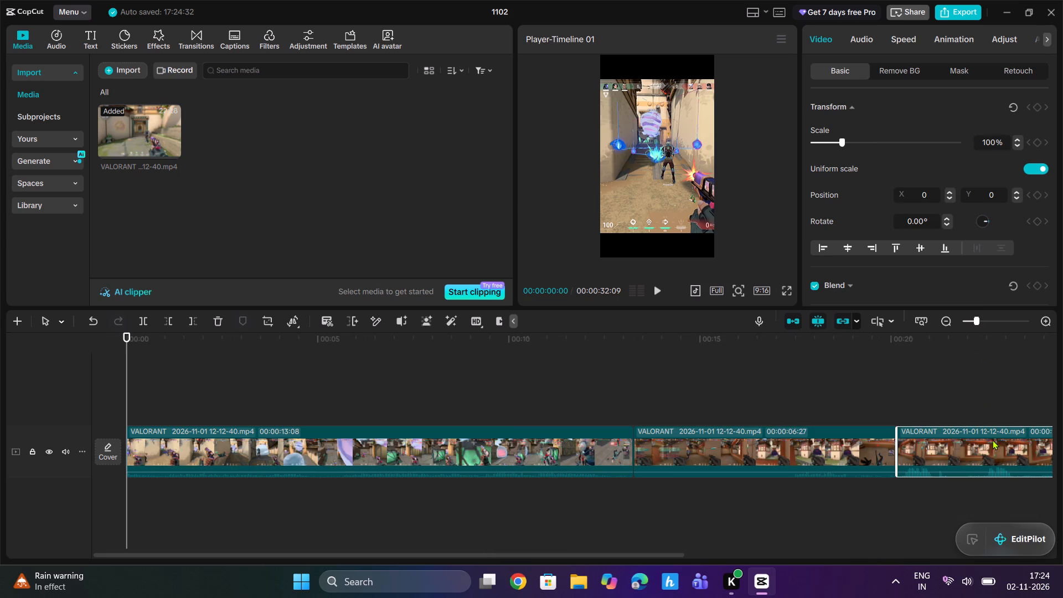
left_click(896, 142)
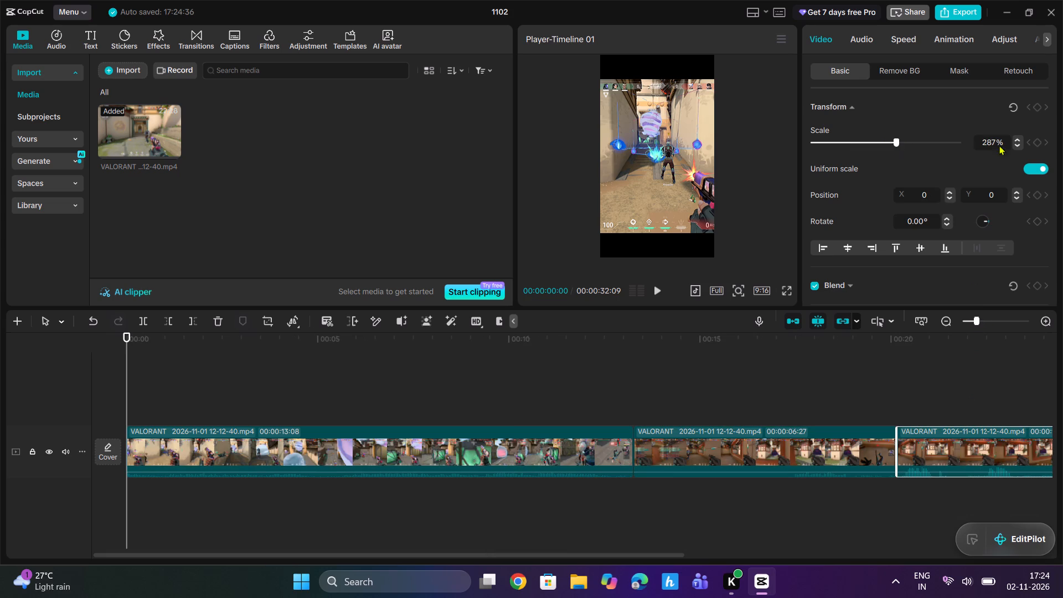
left_click(877, 138)
triple_click(1016, 145)
left_click(1016, 145)
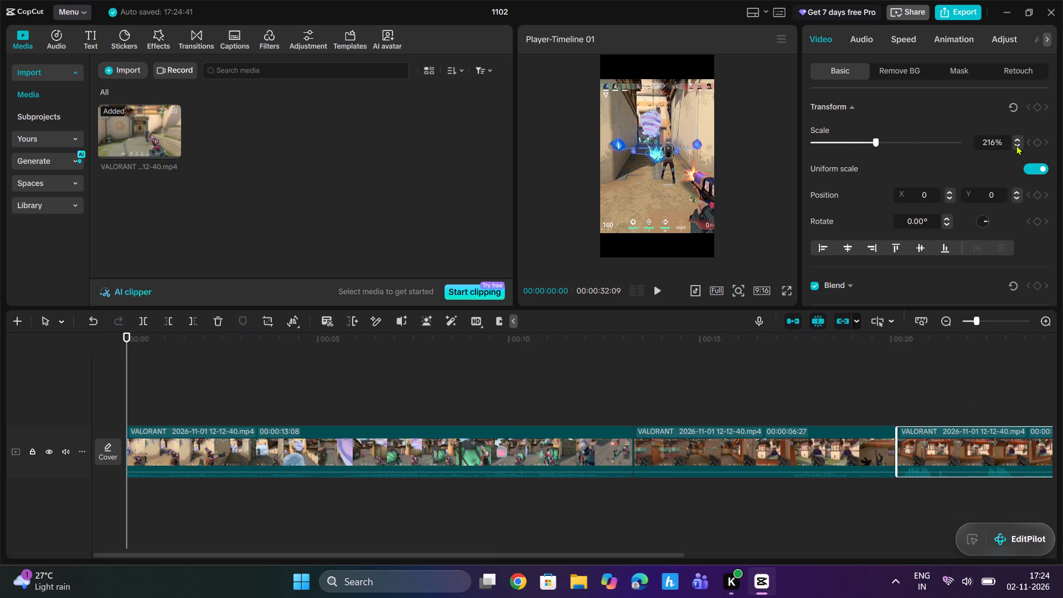
left_click(1016, 145)
left_click(838, 389)
left_click_drag(842, 382, 887, 372)
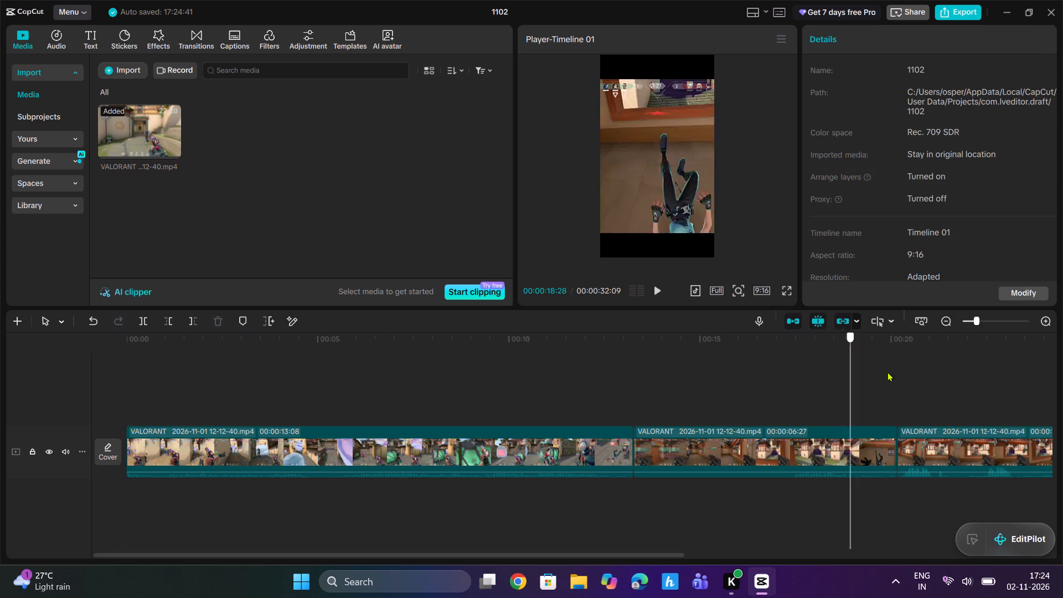
left_click_drag(887, 372, 1062, 342)
left_click_drag(762, 344, 0, 472)
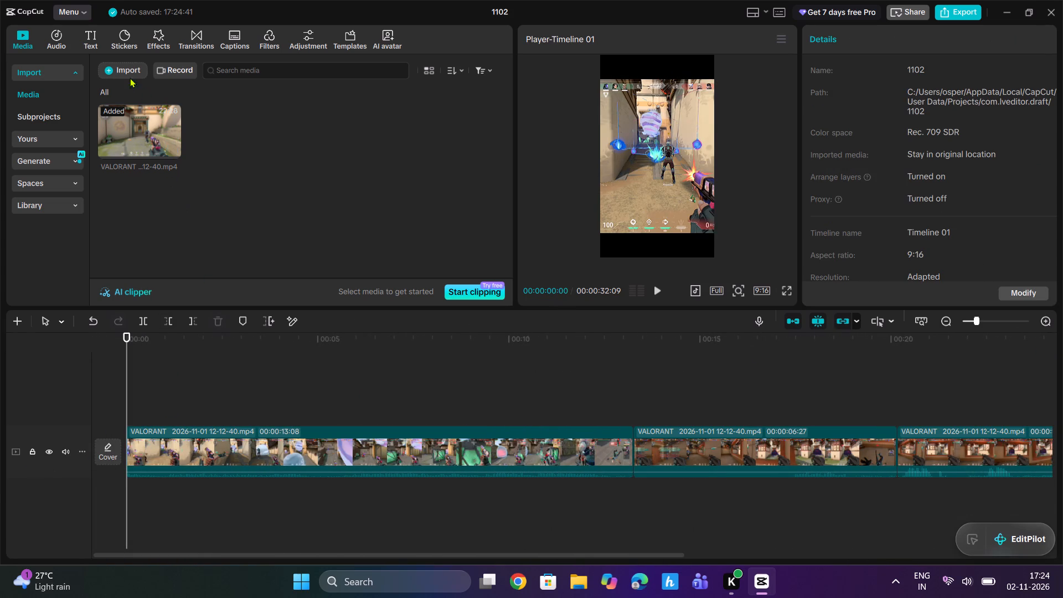
Import the "Fahhh" MP3 sound effect from the Downloads folder into the project media.
left_click(122, 70)
left_click(137, 95)
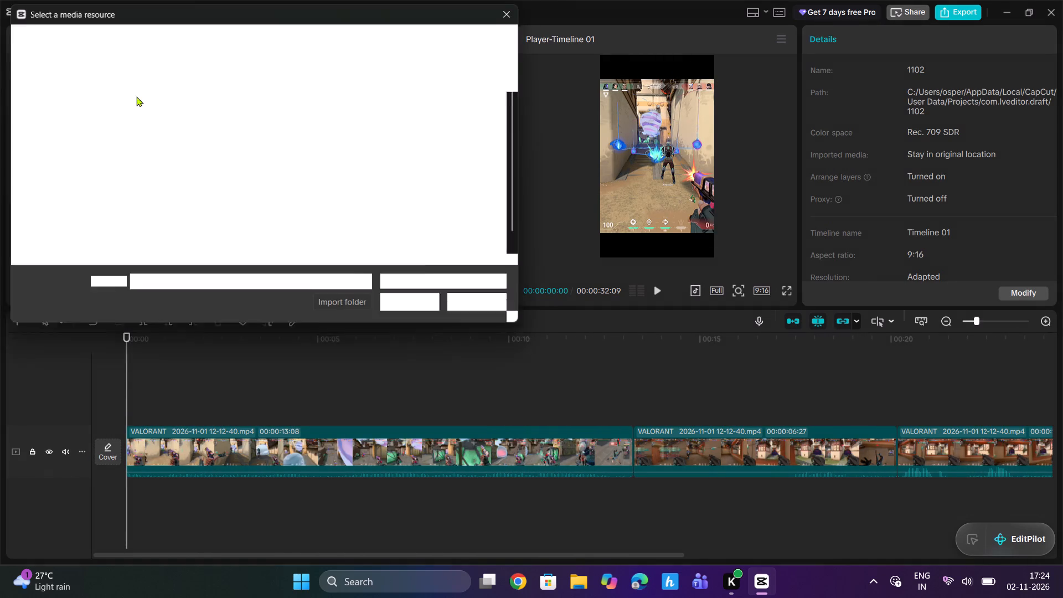
left_click(64, 155)
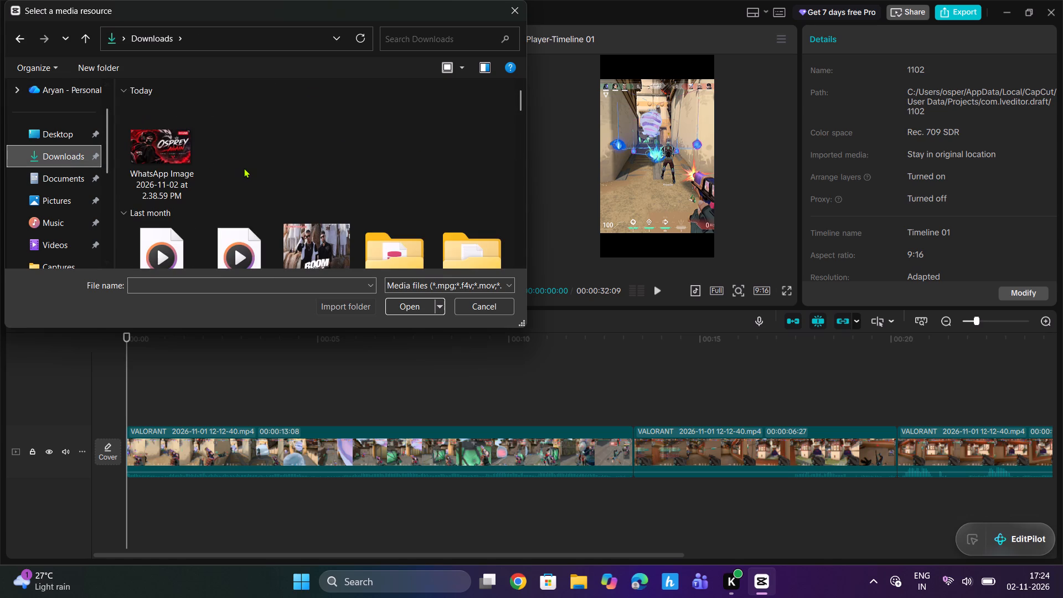
scroll(245, 169, "down", 1)
double_click(237, 180)
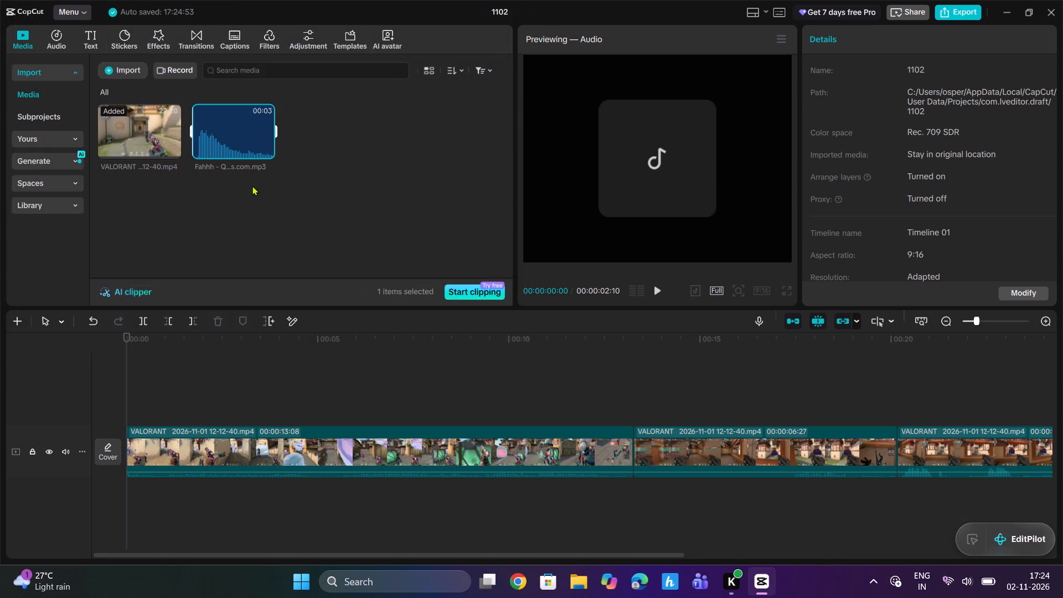
Find the moment the player is killed in the first clip and add the Fahhh sound effect at 00:00:11:12.
left_click_drag(127, 342, 340, 349)
left_click_drag(340, 349, 394, 350)
left_click(567, 359)
left_click(572, 359)
left_click_drag(565, 354, 636, 353)
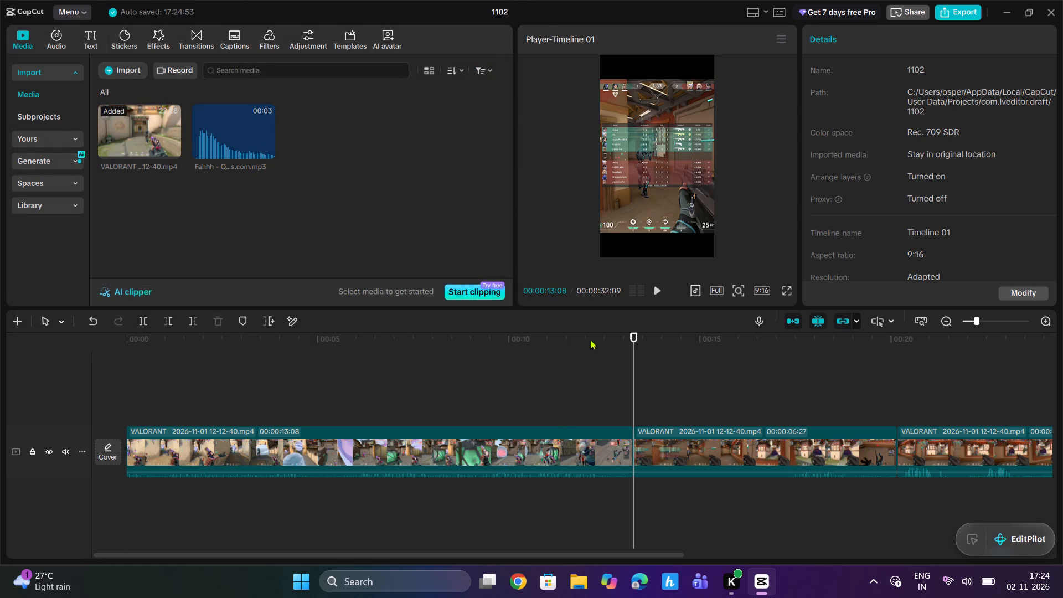
left_click_drag(633, 339, 622, 351)
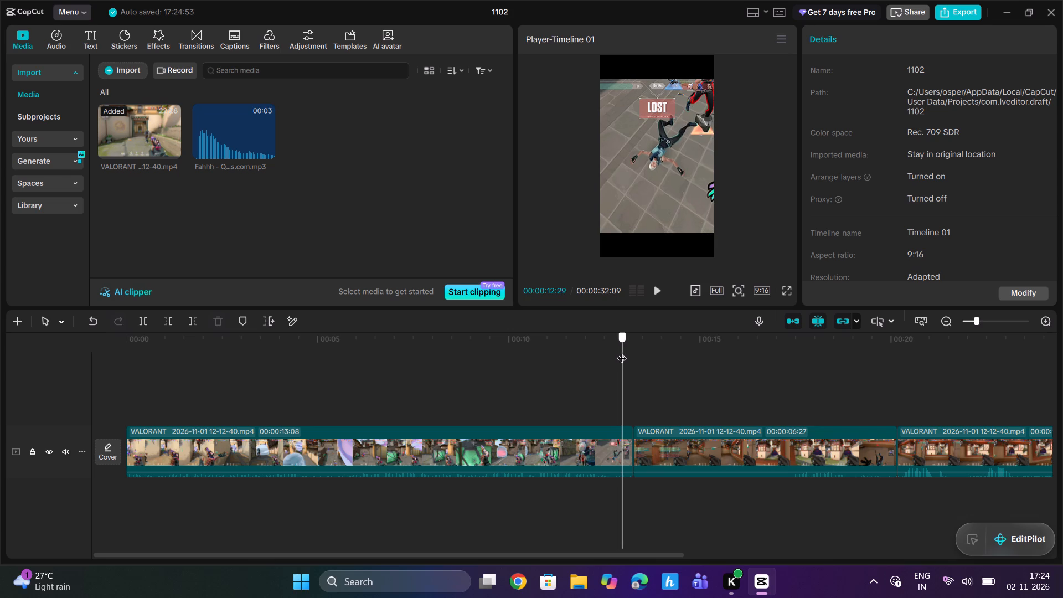
left_click_drag(622, 351, 617, 355)
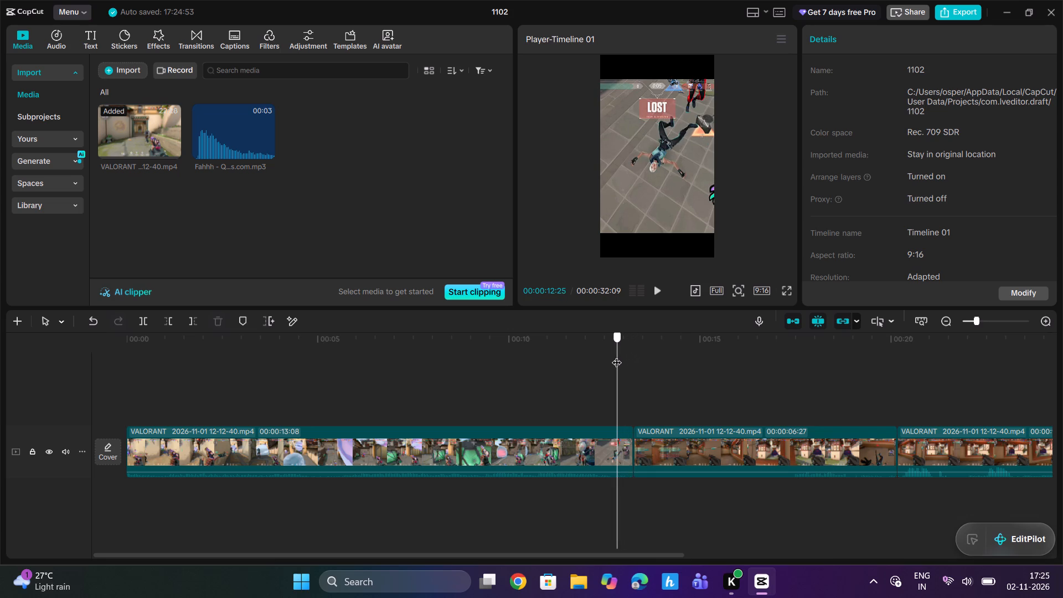
left_click_drag(617, 355, 615, 361)
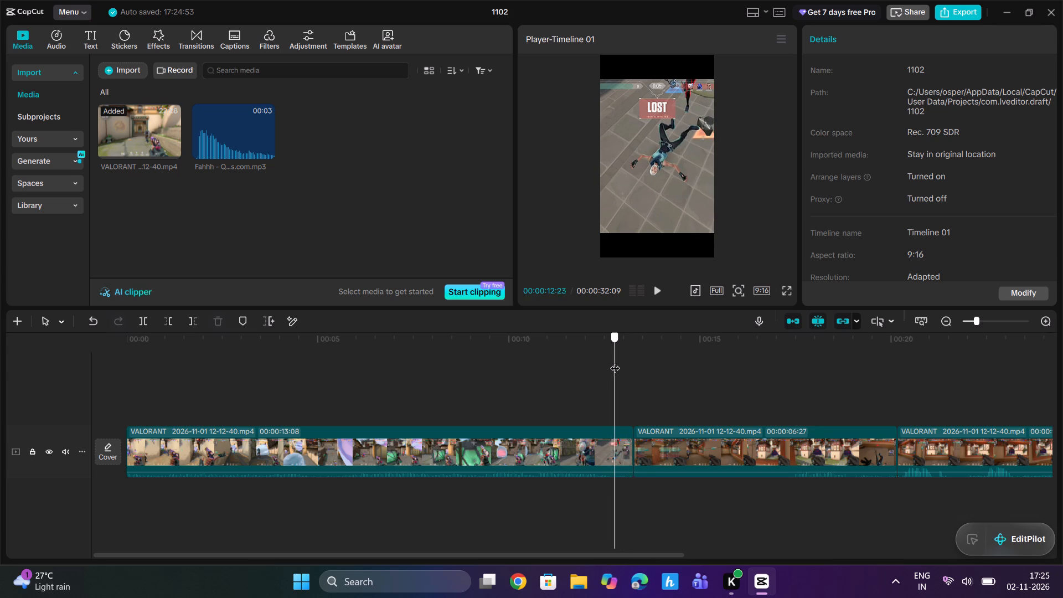
left_click_drag(615, 361, 605, 369)
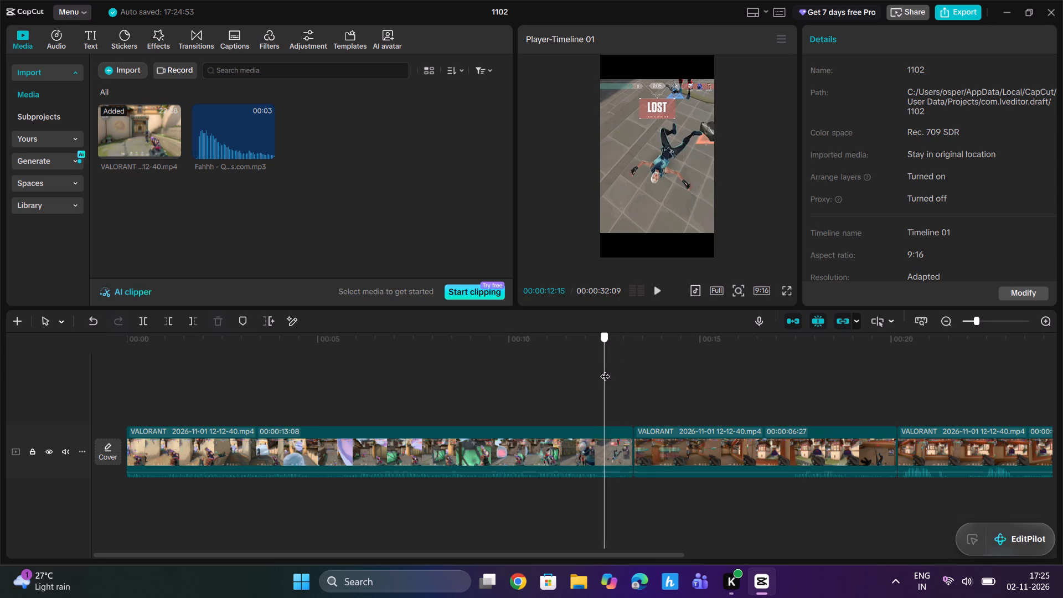
left_click_drag(605, 369, 634, 370)
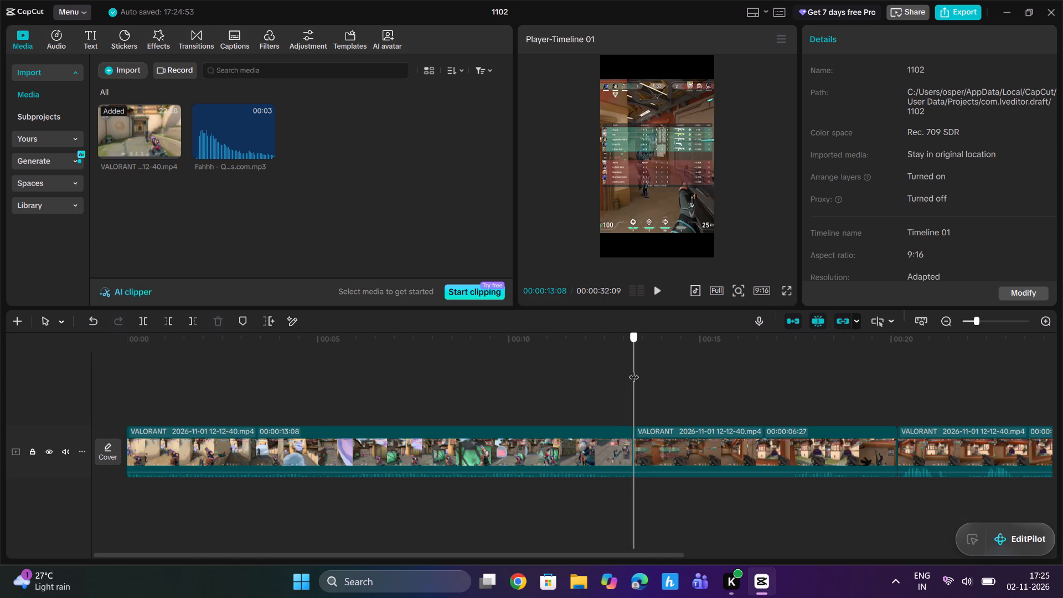
left_click_drag(634, 370, 621, 378)
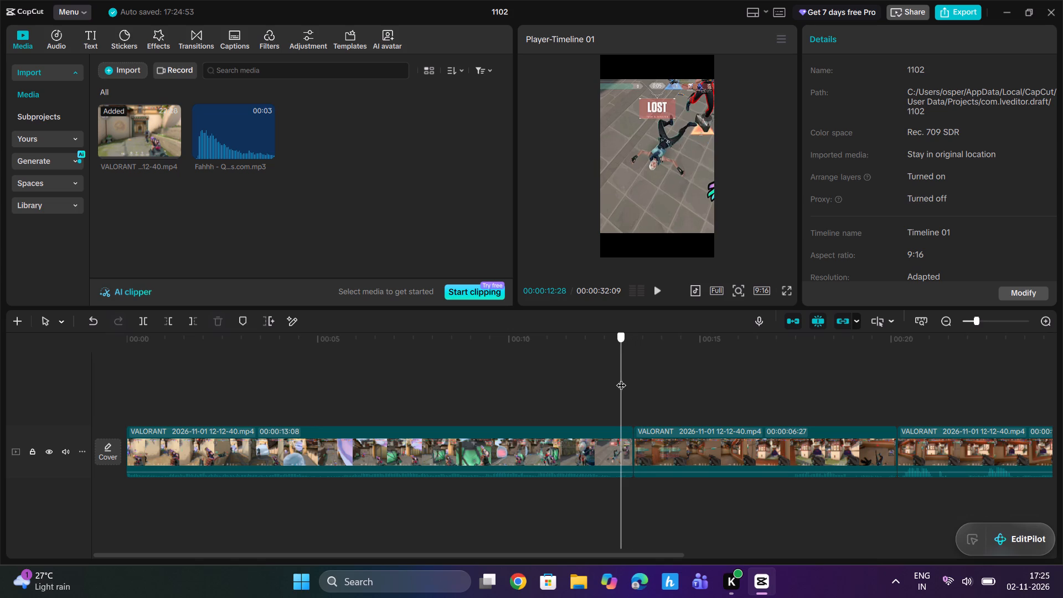
left_click_drag(621, 378, 587, 394)
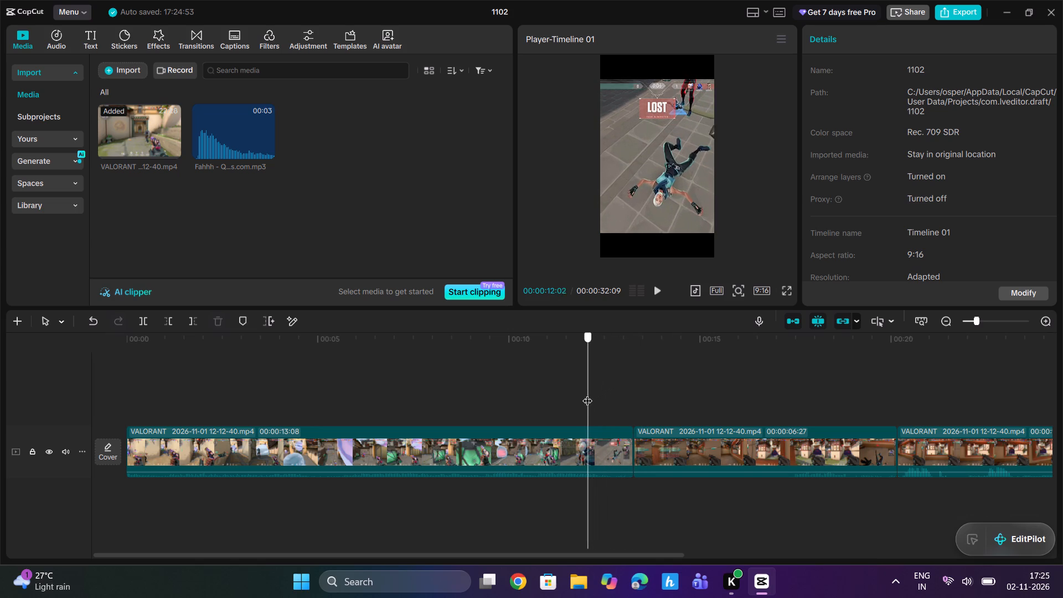
left_click_drag(587, 394, 563, 406)
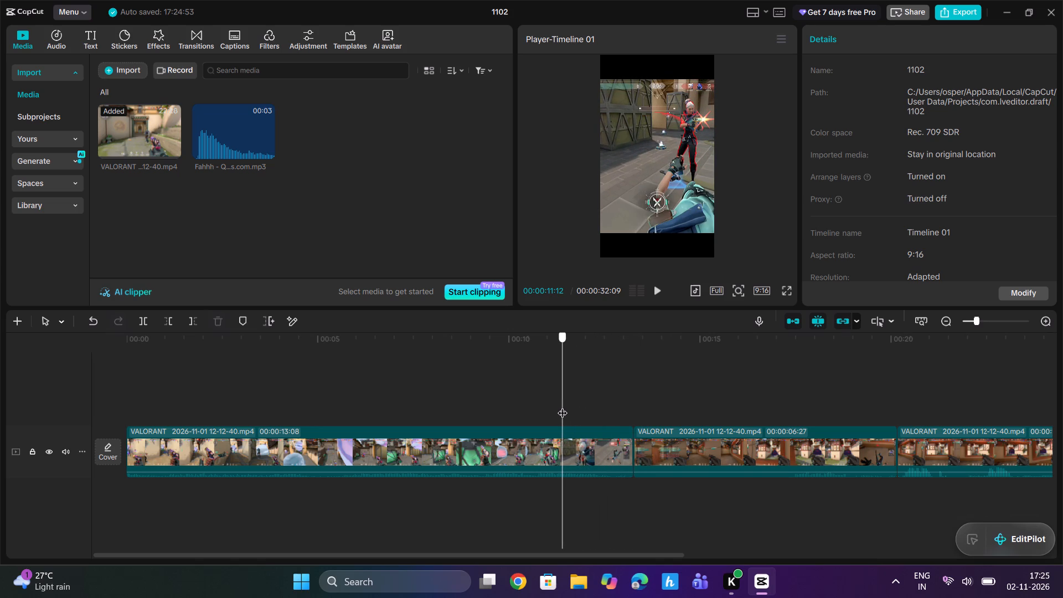
left_click_drag(563, 406, 563, 407)
left_click(267, 149)
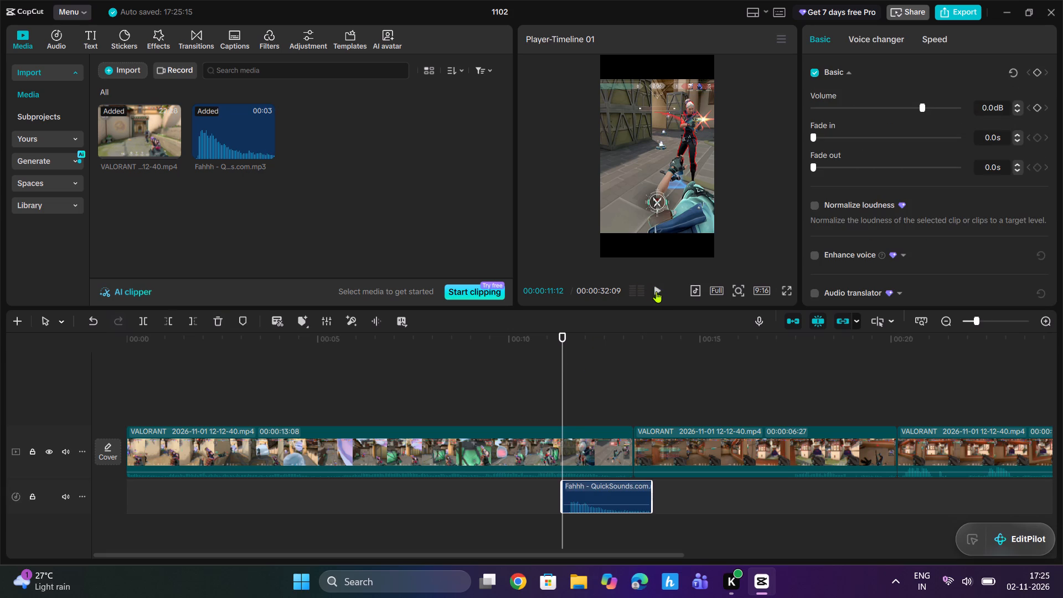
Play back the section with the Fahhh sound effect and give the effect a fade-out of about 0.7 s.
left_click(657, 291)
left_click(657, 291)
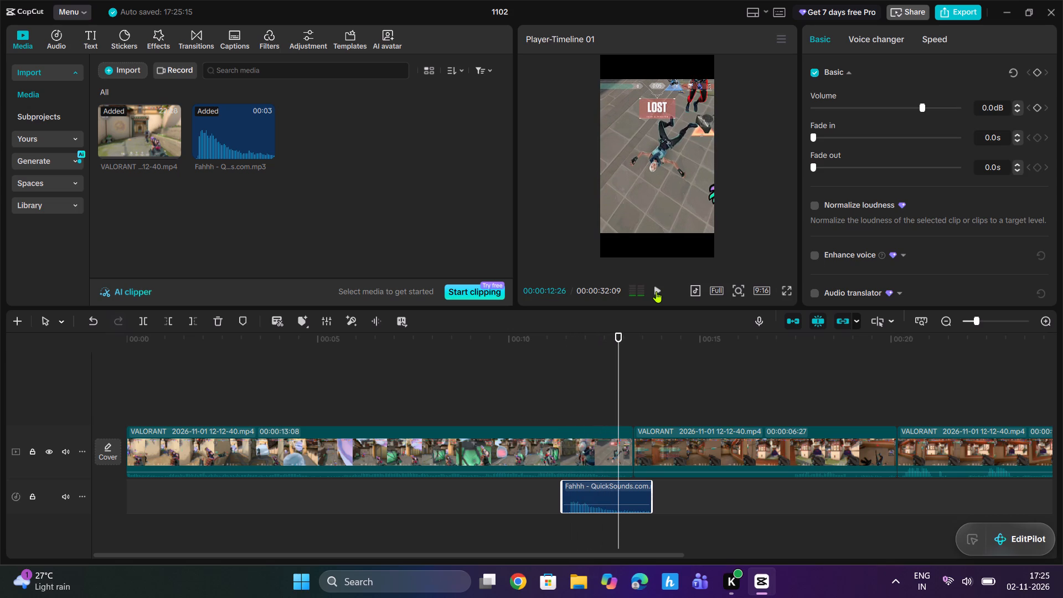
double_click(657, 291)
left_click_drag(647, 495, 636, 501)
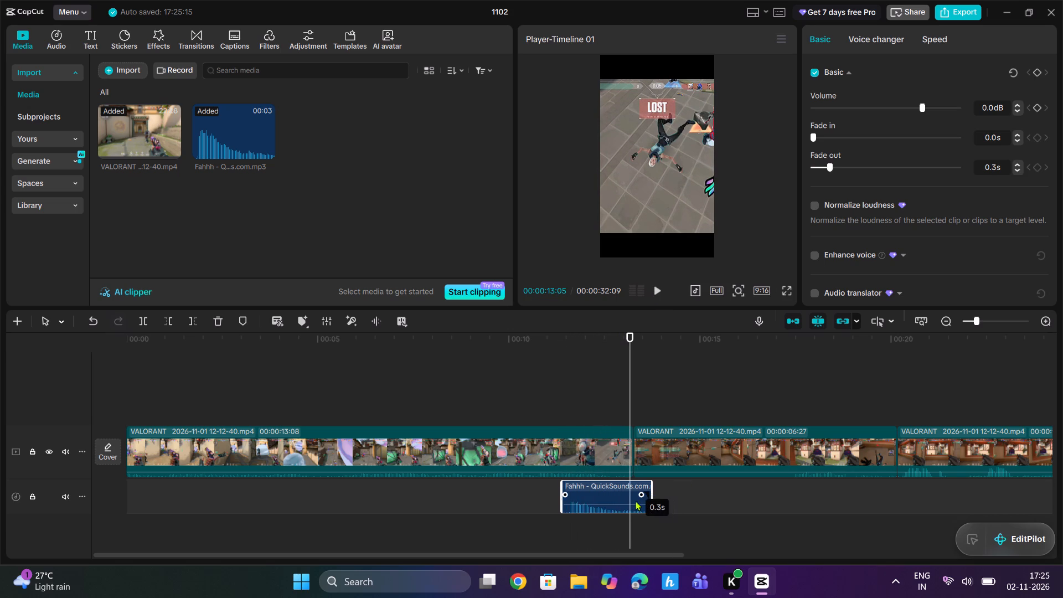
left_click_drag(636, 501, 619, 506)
Trim the end of the Fahhh sound effect to about 00:00:12:28 and set its fade-out to 0.0 s.
left_click_drag(654, 494, 631, 496)
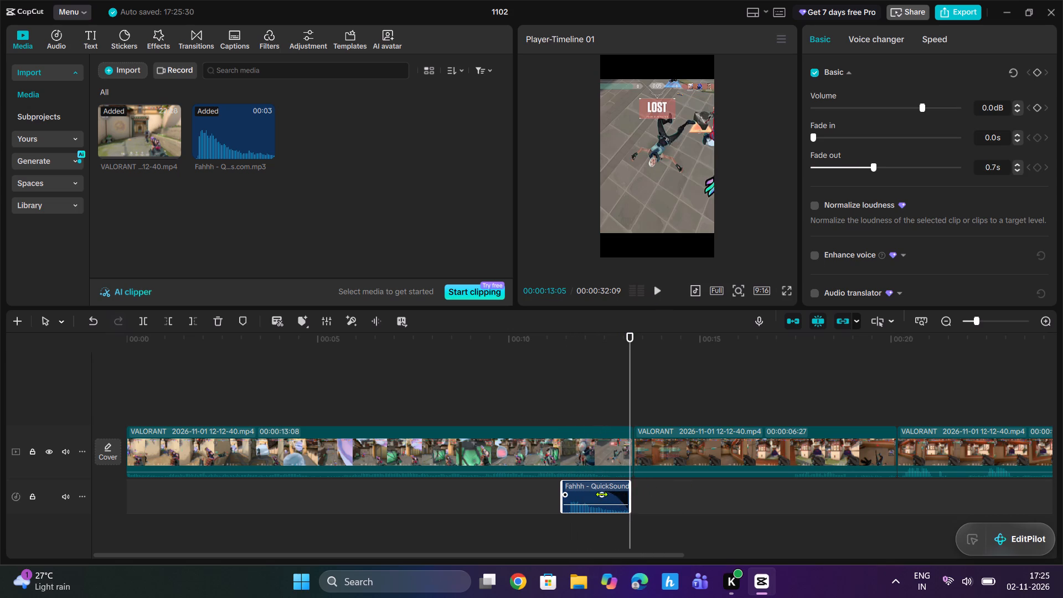
left_click_drag(601, 494, 633, 491)
left_click_drag(627, 368, 616, 378)
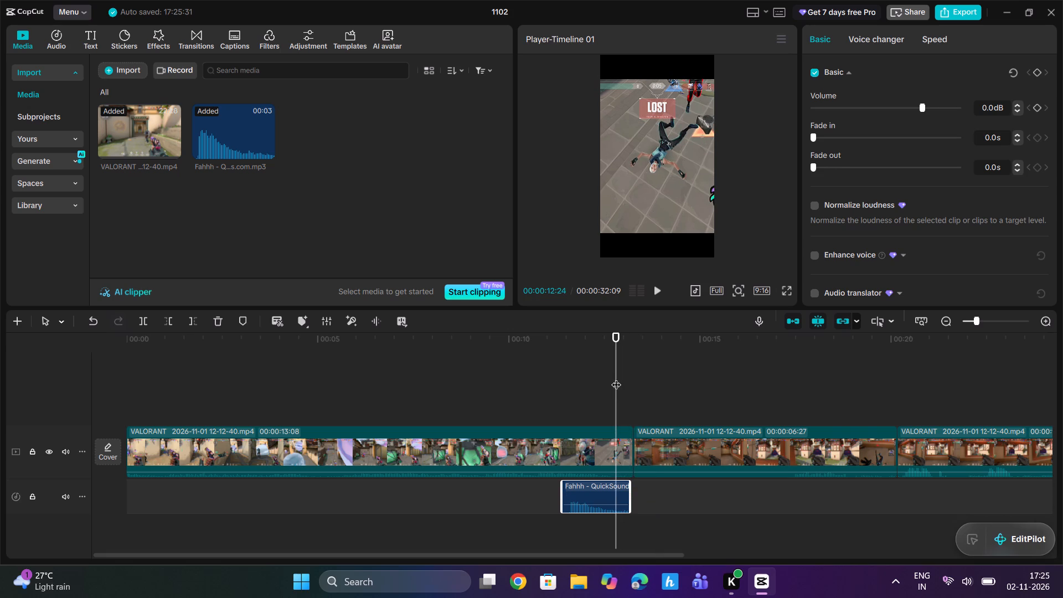
left_click_drag(630, 502, 618, 502)
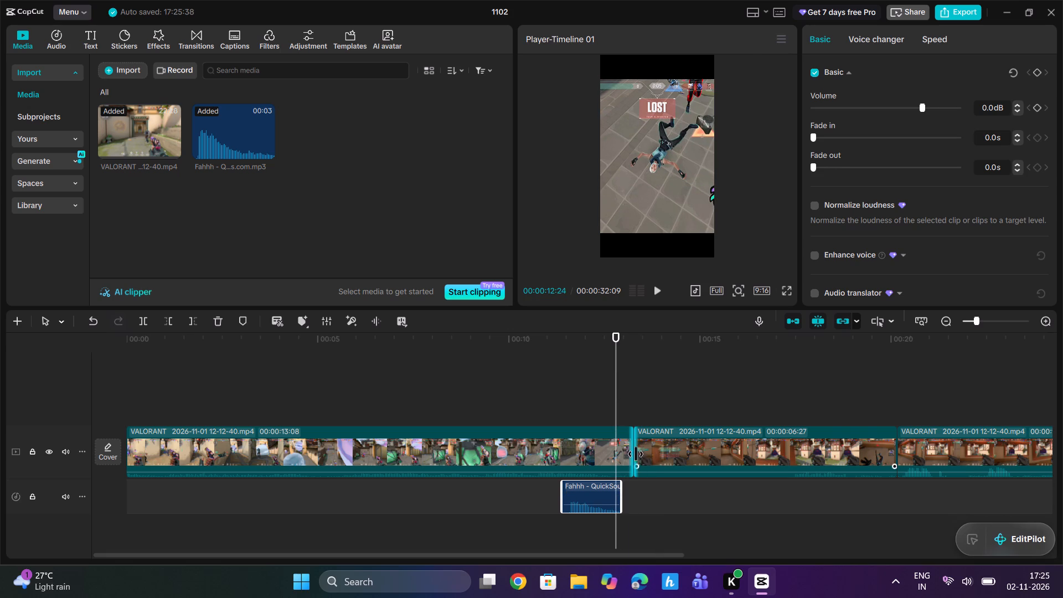
Shift the cut between the first and second clips to 00:00:12:28, matching the sound effect's end, and play back the transition.
left_click_drag(633, 452, 622, 452)
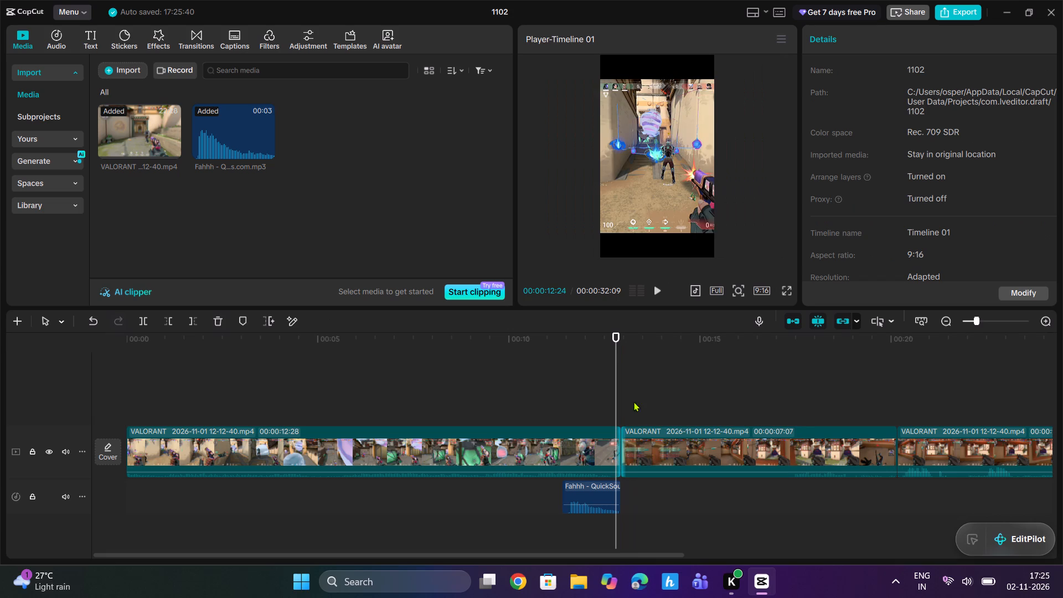
left_click_drag(614, 347, 589, 362)
key("space")
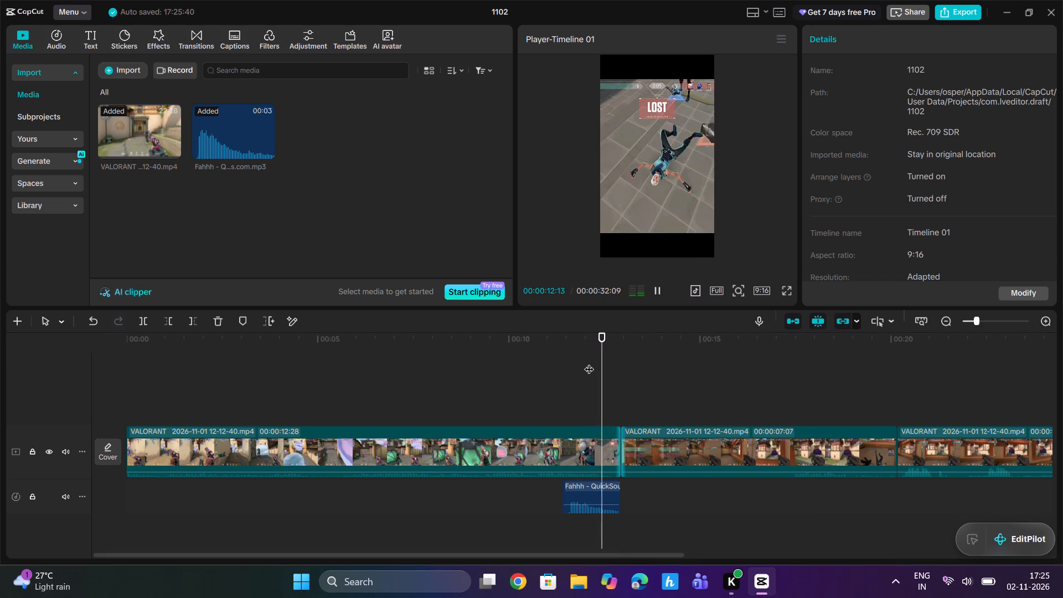
key("space")
key("space")
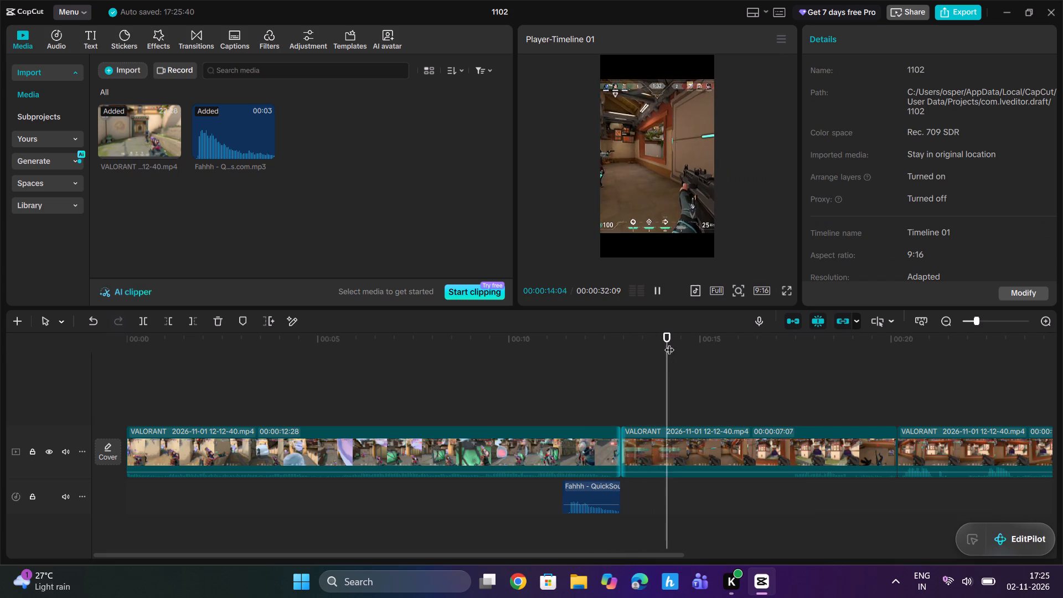
Import the duck bank sound meme video from the Captures folder into the project media.
left_click_drag(685, 337, 623, 370)
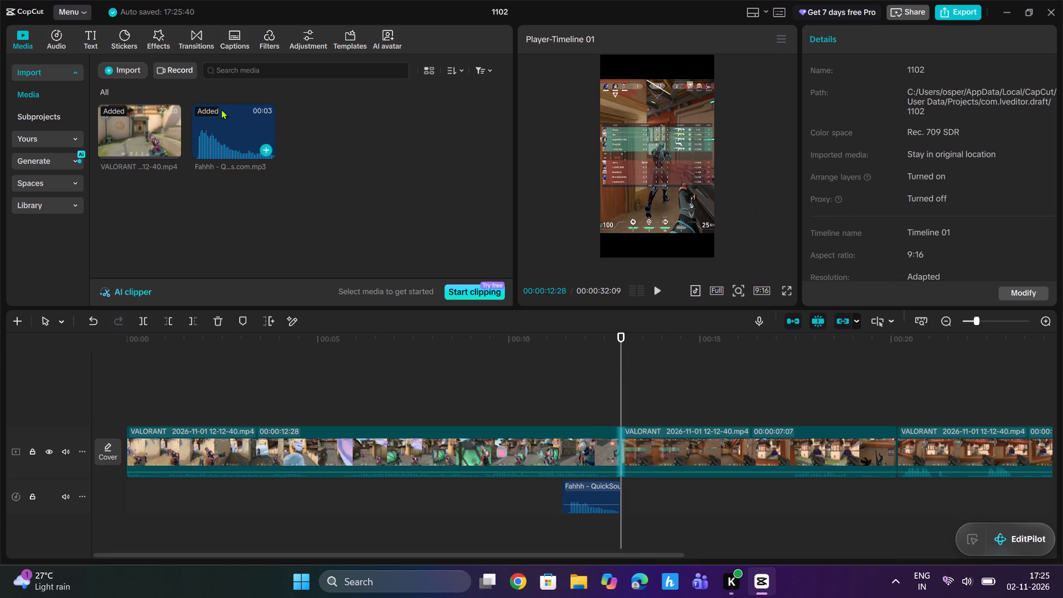
left_click(125, 65)
left_click(157, 92)
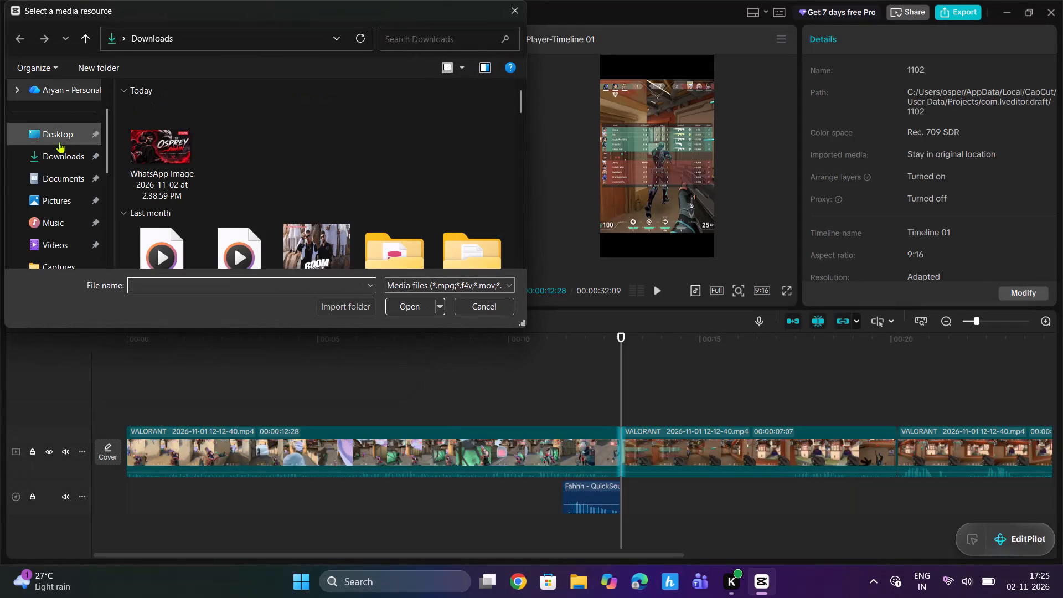
scroll(53, 190, "down", 1)
left_click(66, 174)
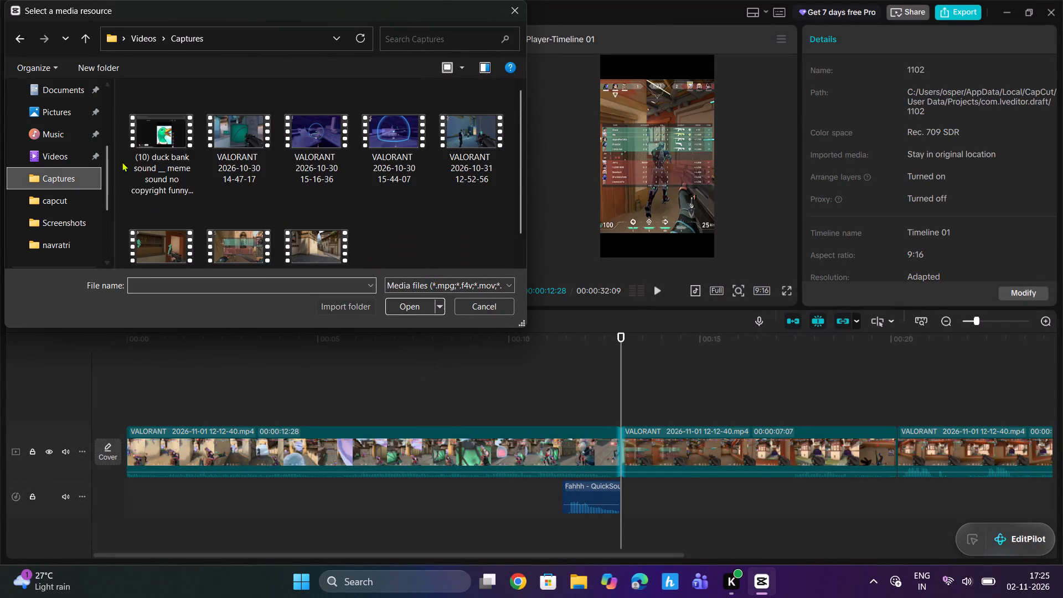
double_click(161, 135)
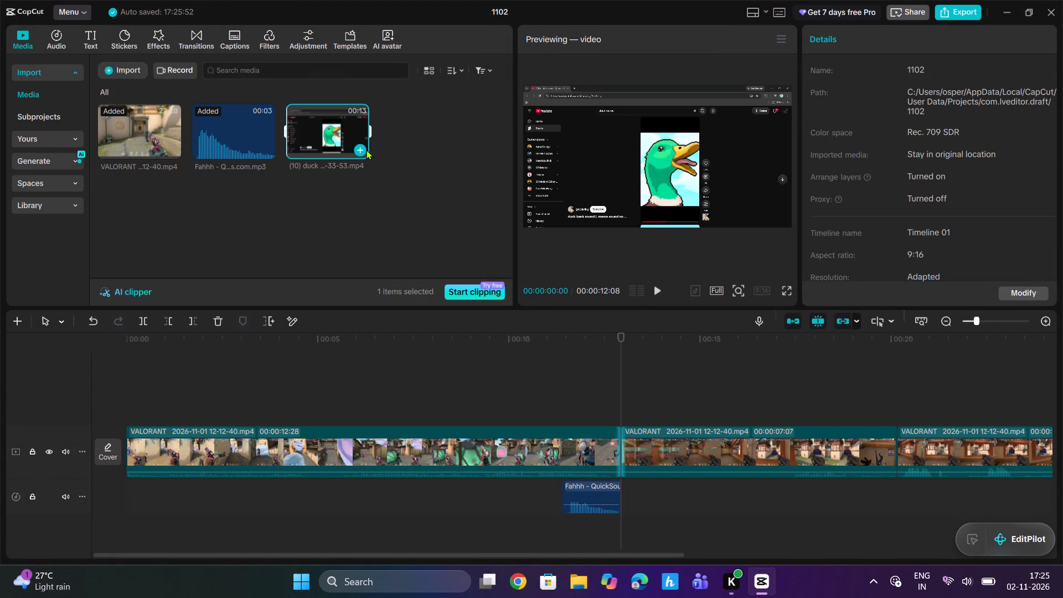
Insert the duck meme video at 00:00:12:28 between the first and second clips and scale it to about 205%.
left_click(358, 145)
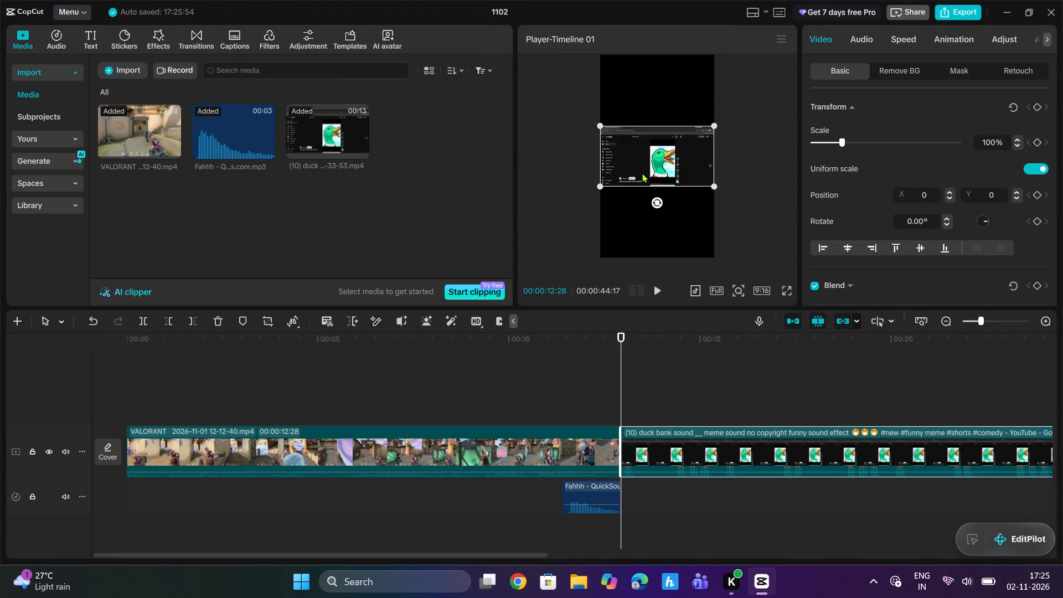
left_click_drag(599, 183, 518, 238)
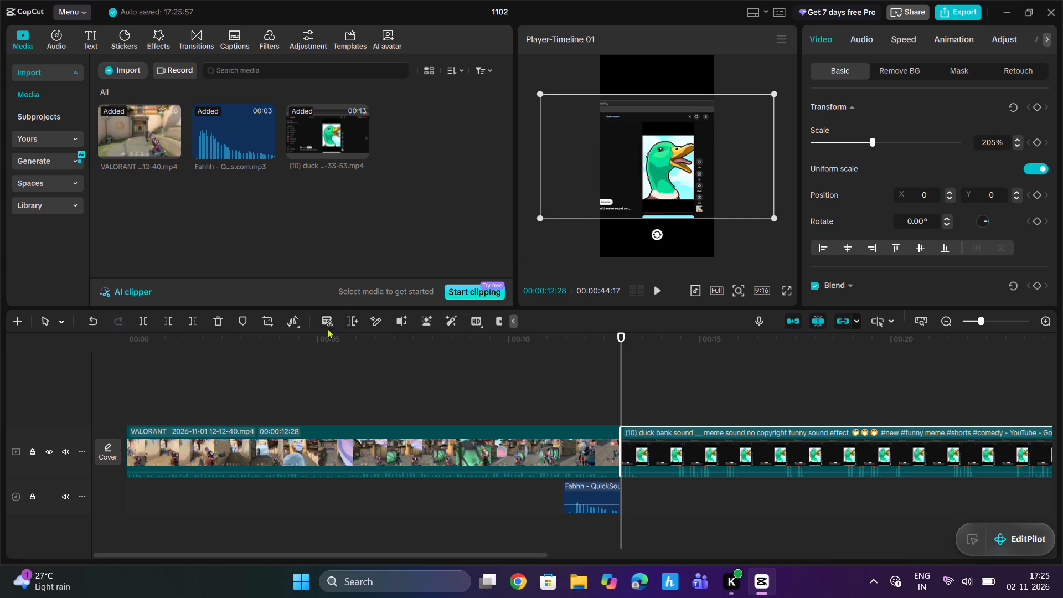
Crop the duck clip to just the duck picture, cutting away the surrounding YouTube page.
left_click(267, 321)
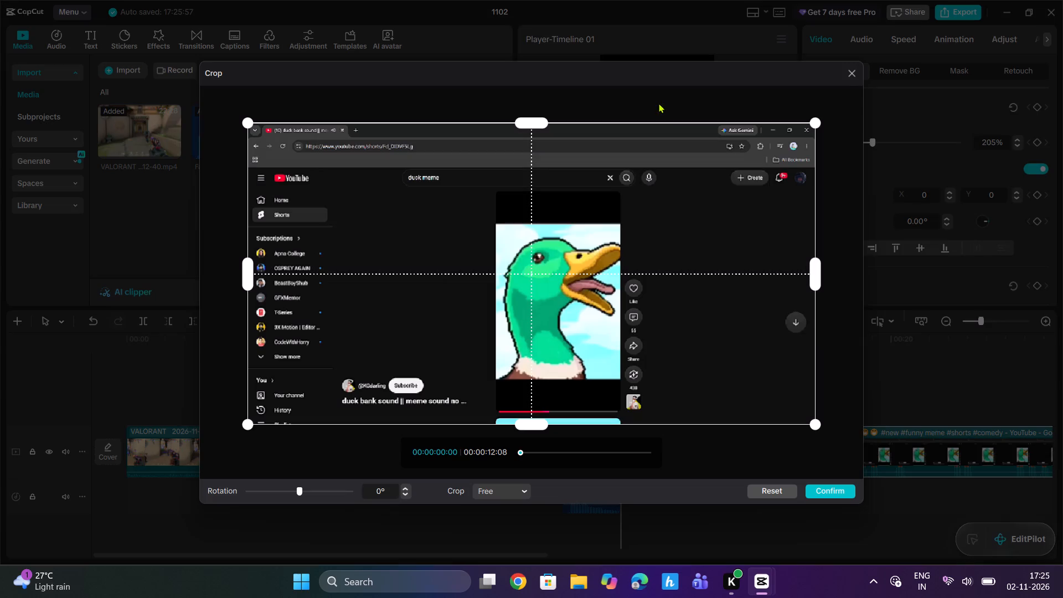
left_click_drag(530, 122, 536, 226)
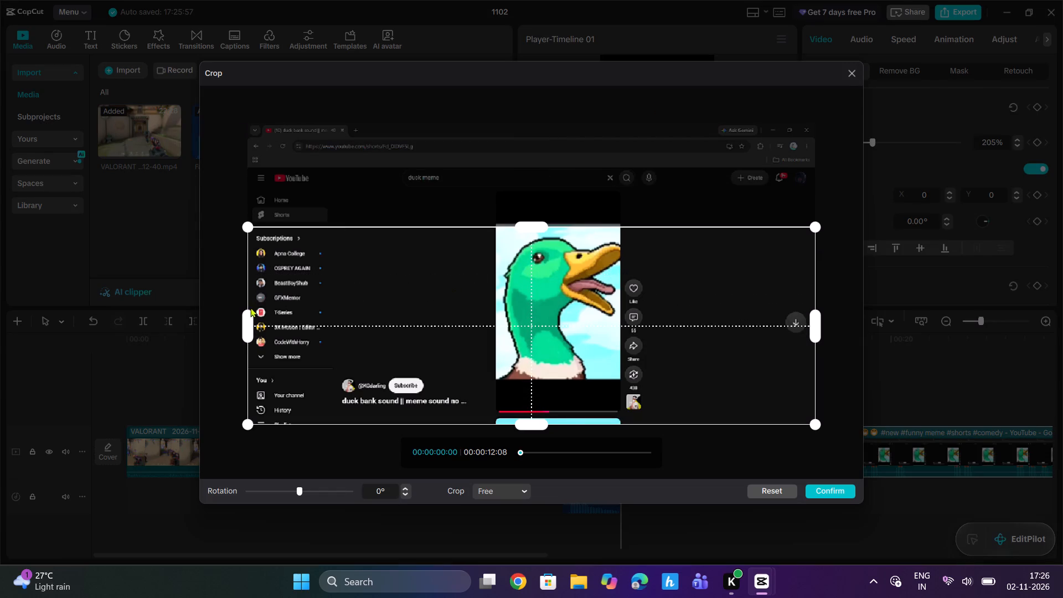
left_click_drag(243, 325, 488, 291)
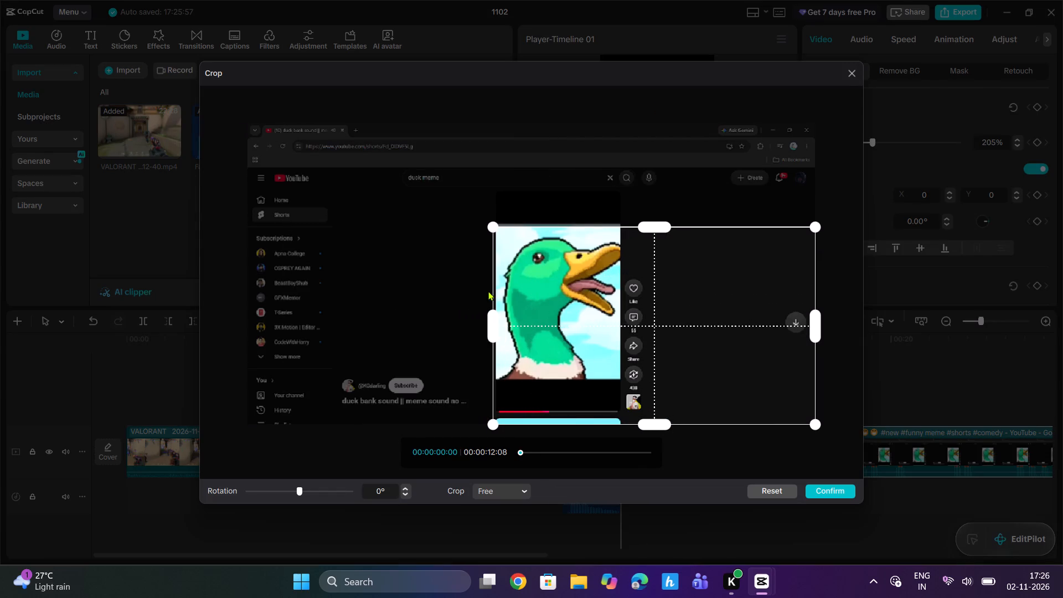
left_click_drag(488, 291, 493, 291)
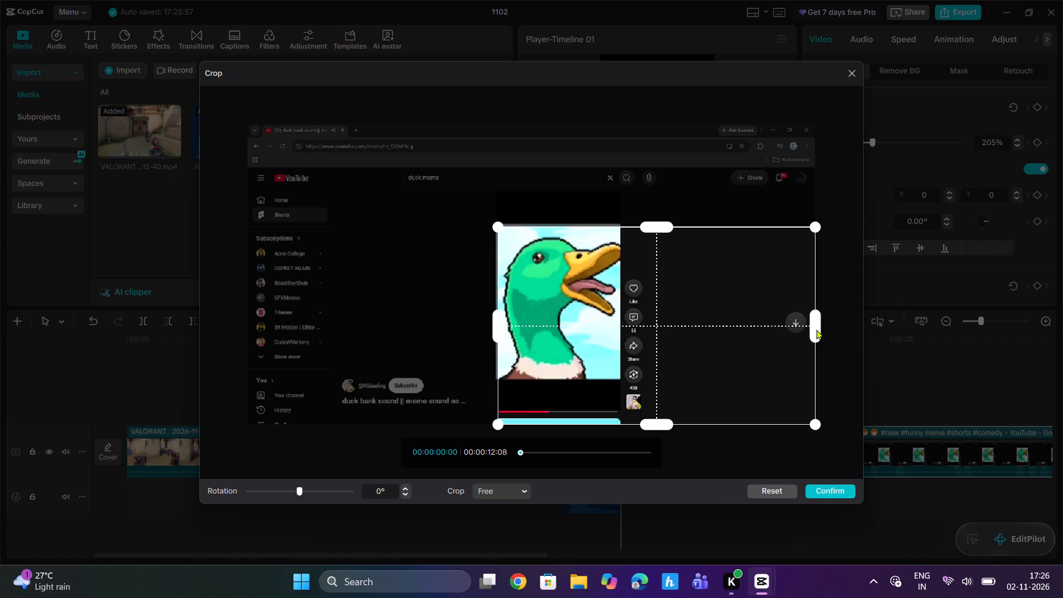
left_click_drag(817, 329, 620, 341)
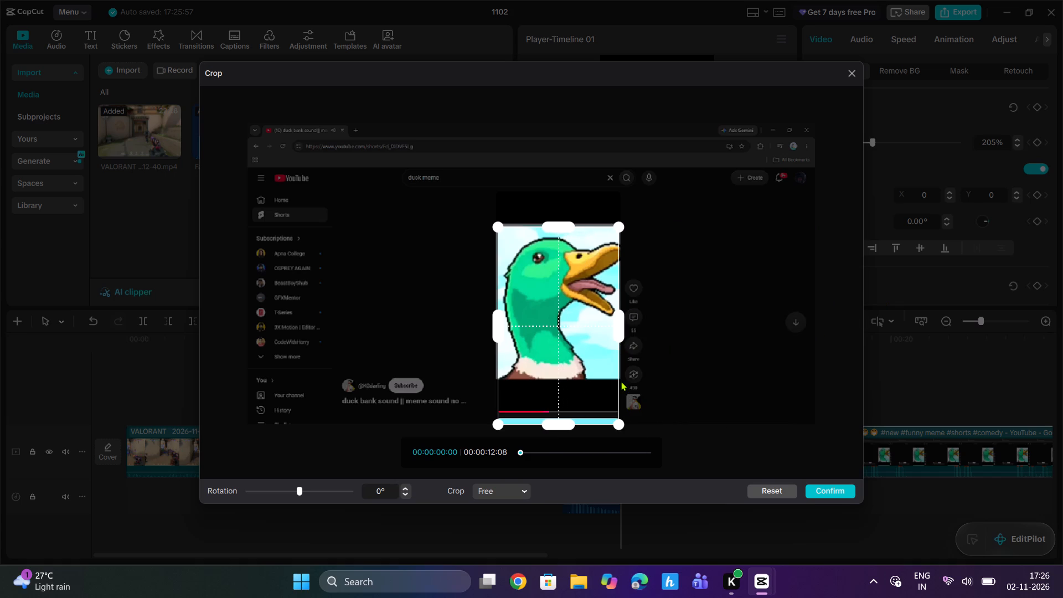
left_click_drag(555, 422, 568, 374)
left_click(824, 488)
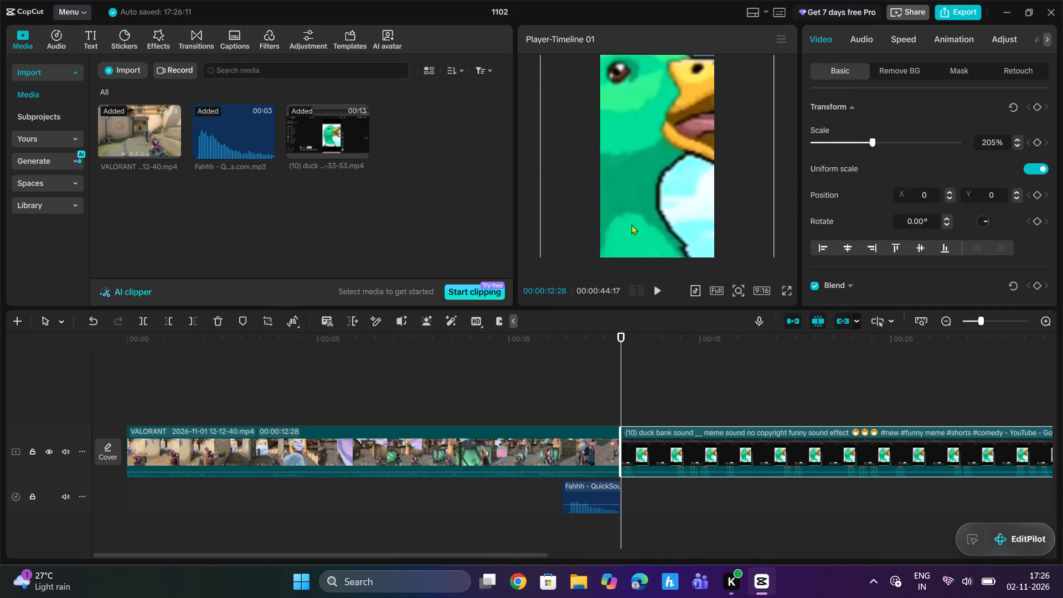
Scale the cropped duck clip to 100% and centre it horizontally in the vertical frame, at position X 0, Y -105.
left_click_drag(639, 180, 763, 86)
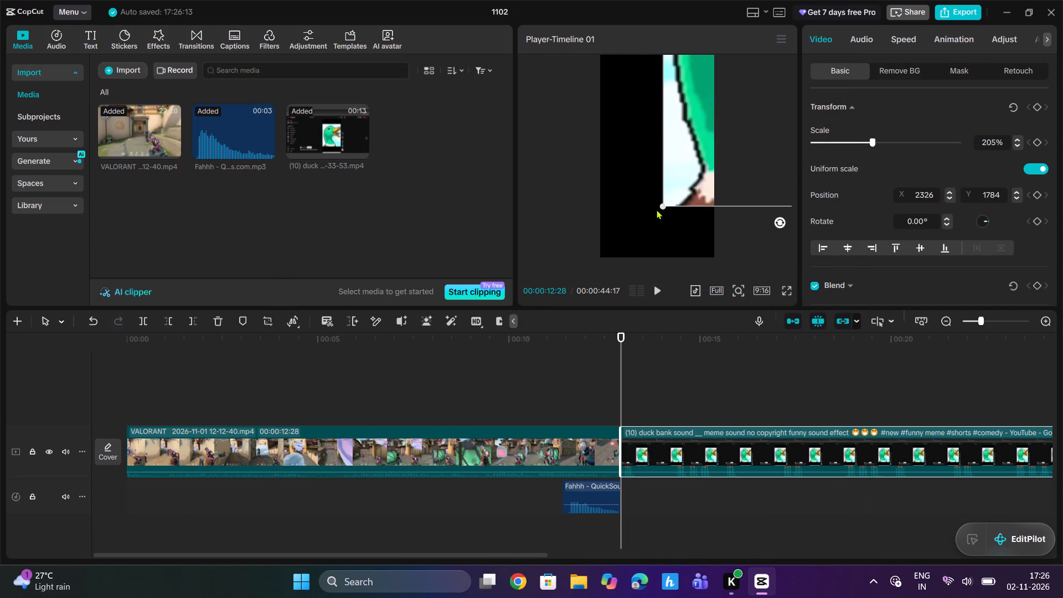
left_click_drag(660, 206, 489, 294)
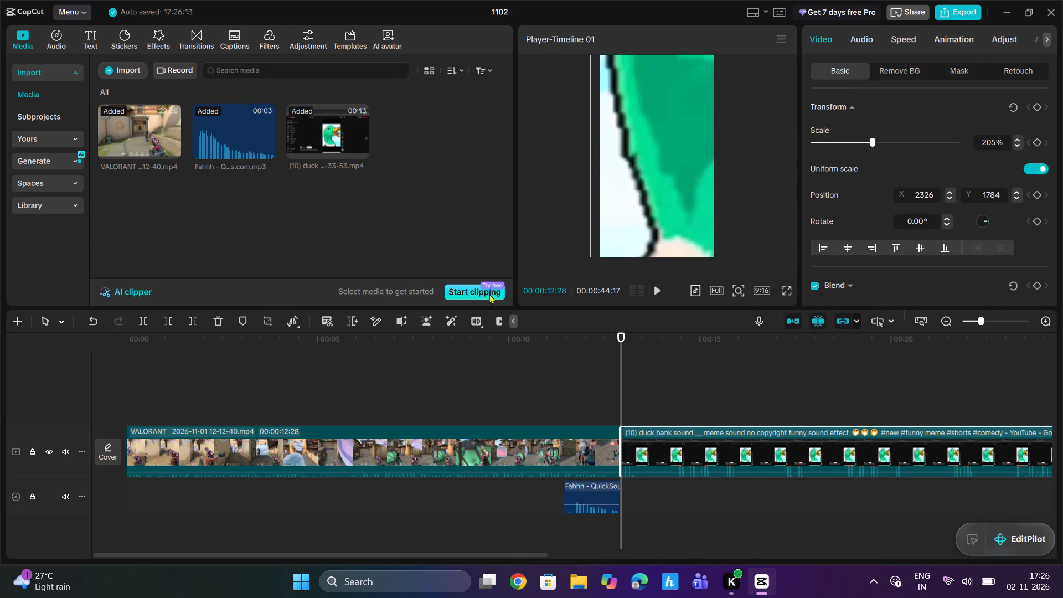
left_click_drag(489, 294, 489, 293)
left_click_drag(640, 210, 547, 239)
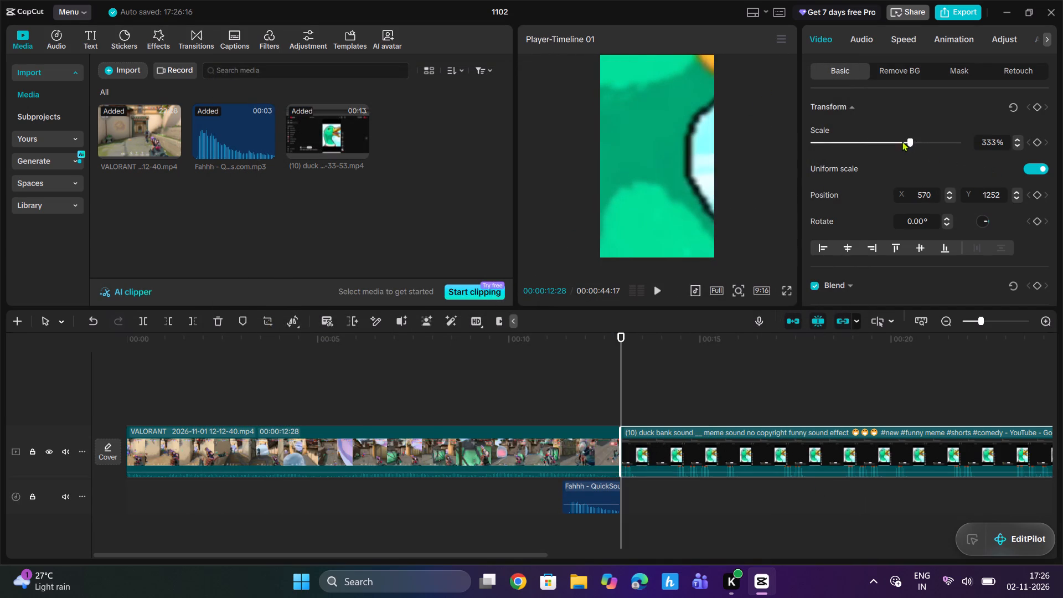
left_click_drag(902, 141, 846, 149)
left_click_drag(679, 121, 651, 158)
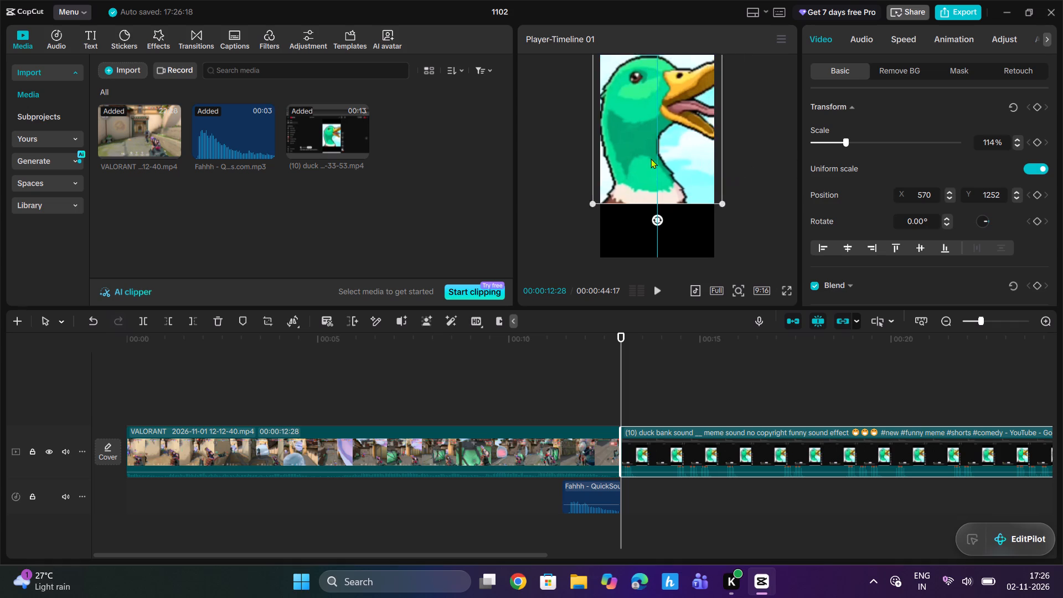
left_click_drag(651, 158, 649, 194)
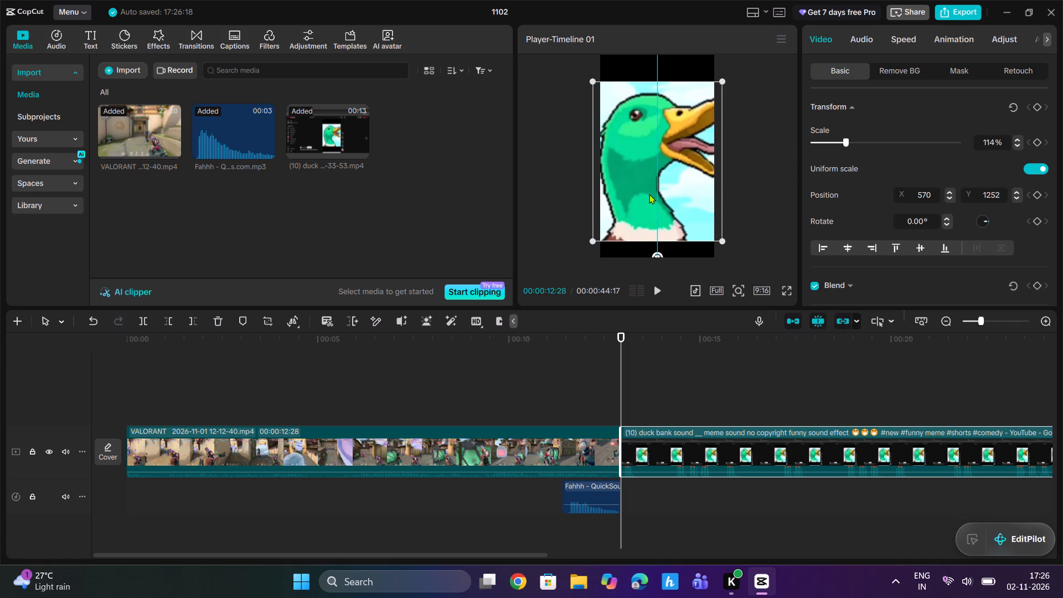
left_click_drag(649, 194, 647, 194)
left_click_drag(592, 241, 608, 233)
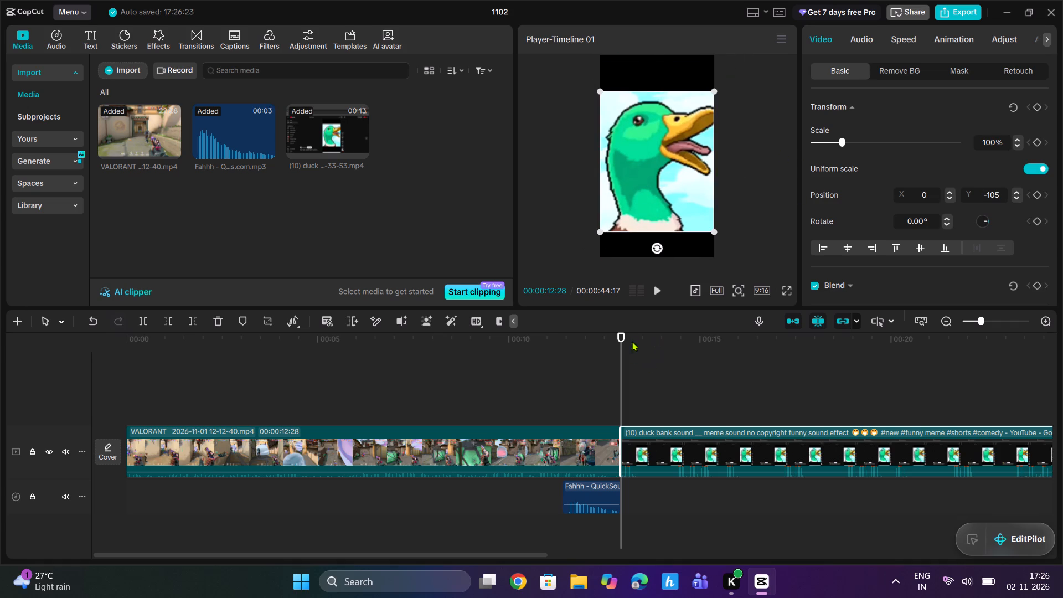
Trim the end of the duck clip to 00:00:13:11, removing the rest, and play back the transition into the second gameplay clip.
left_click_drag(611, 344, 587, 355)
key("space")
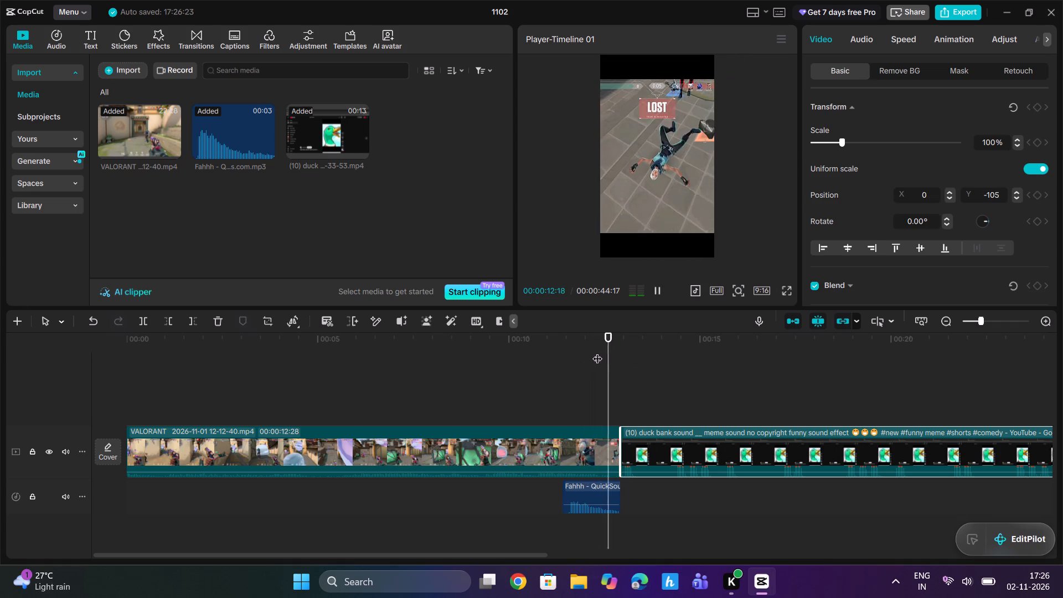
key("space")
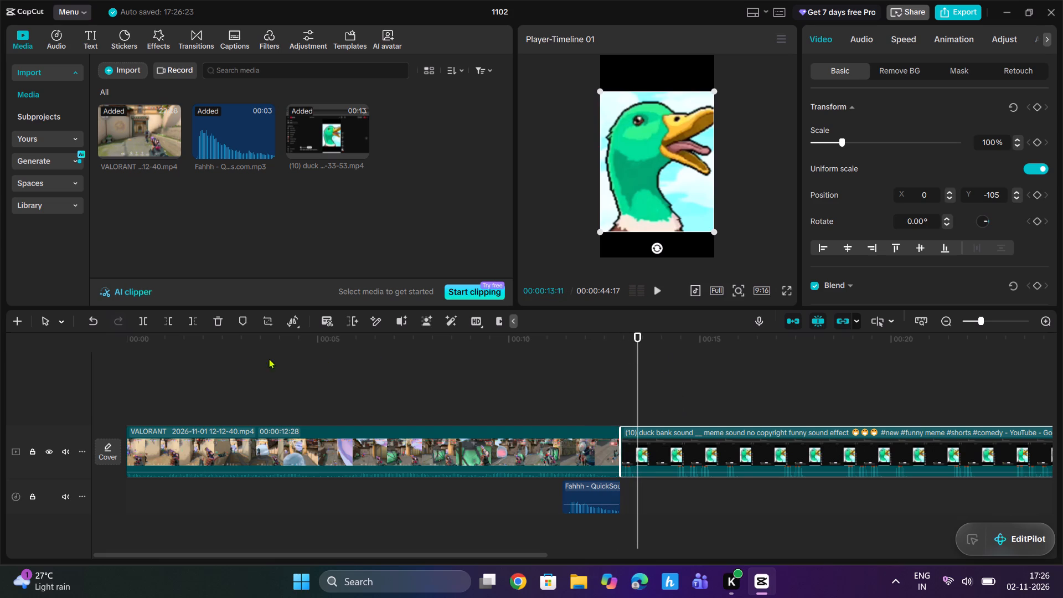
left_click(194, 322)
left_click_drag(637, 342, 601, 353)
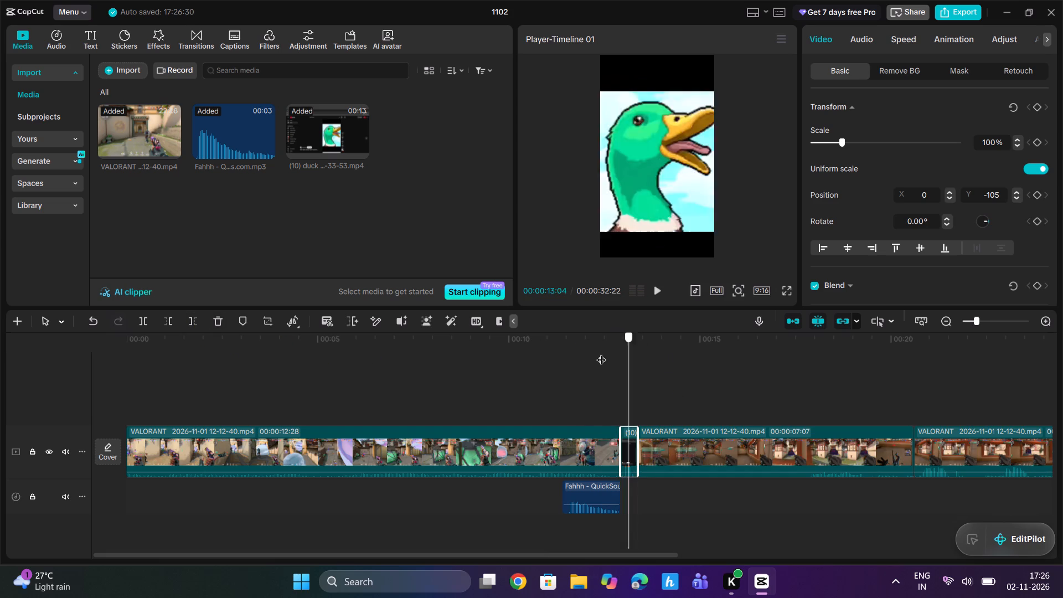
left_click_drag(601, 353, 590, 354)
key("space")
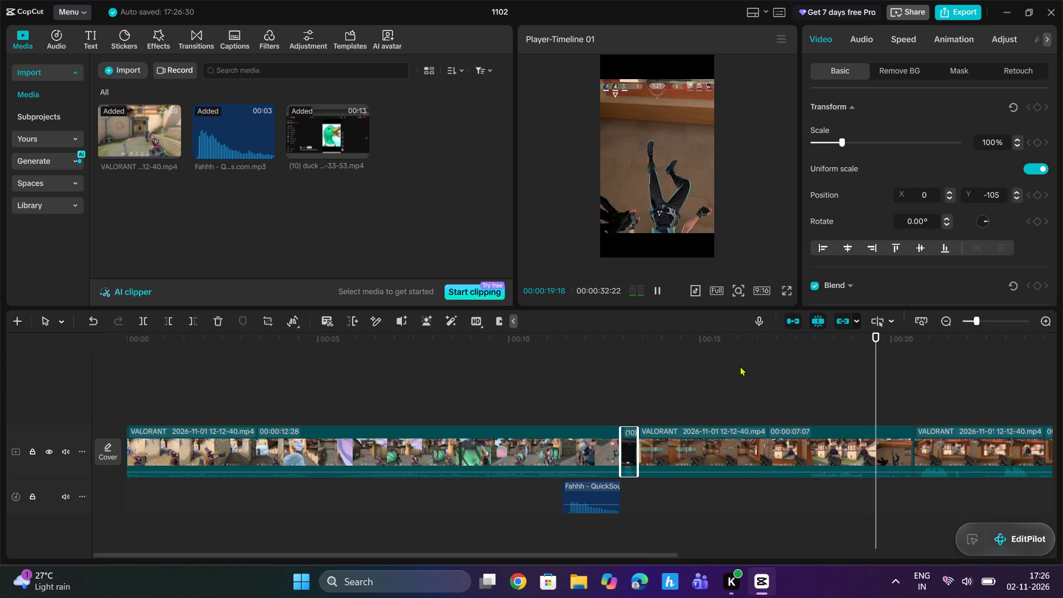
key("space")
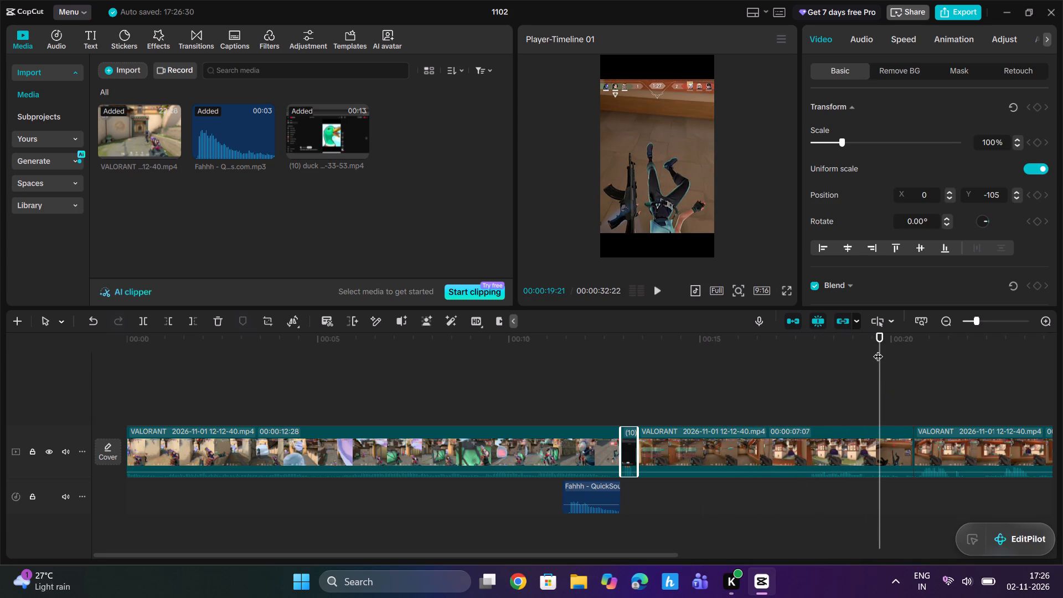
Review the end of the second gameplay clip and shift its cut with the third clip to 00:00:20:08.
left_click(880, 340)
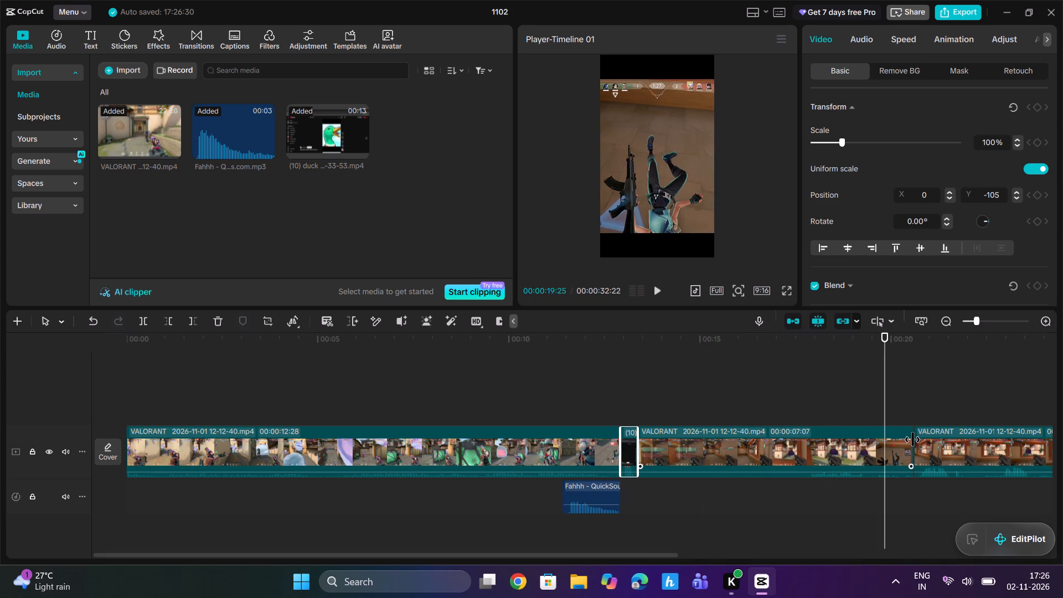
key("space")
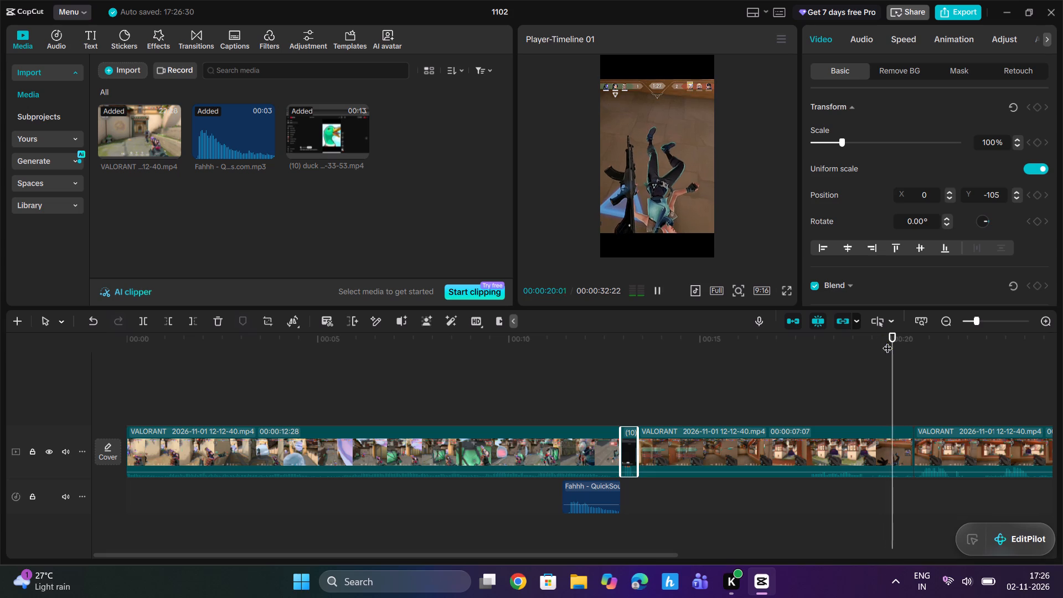
key("space")
key("space")
left_click_drag(912, 350, 859, 378)
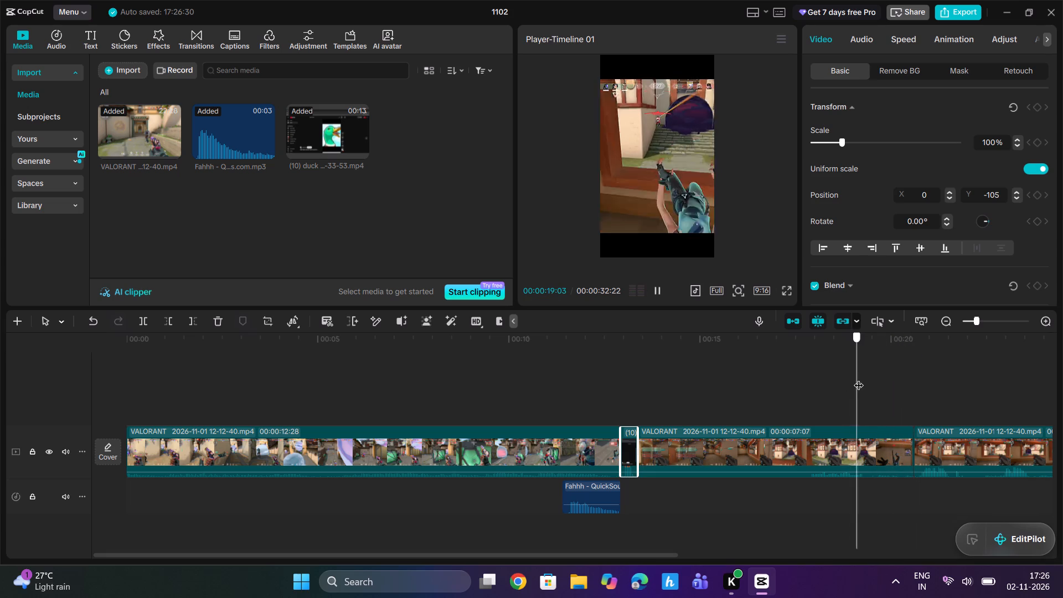
left_click_drag(859, 378, 863, 378)
key("space")
key("space")
key("space")
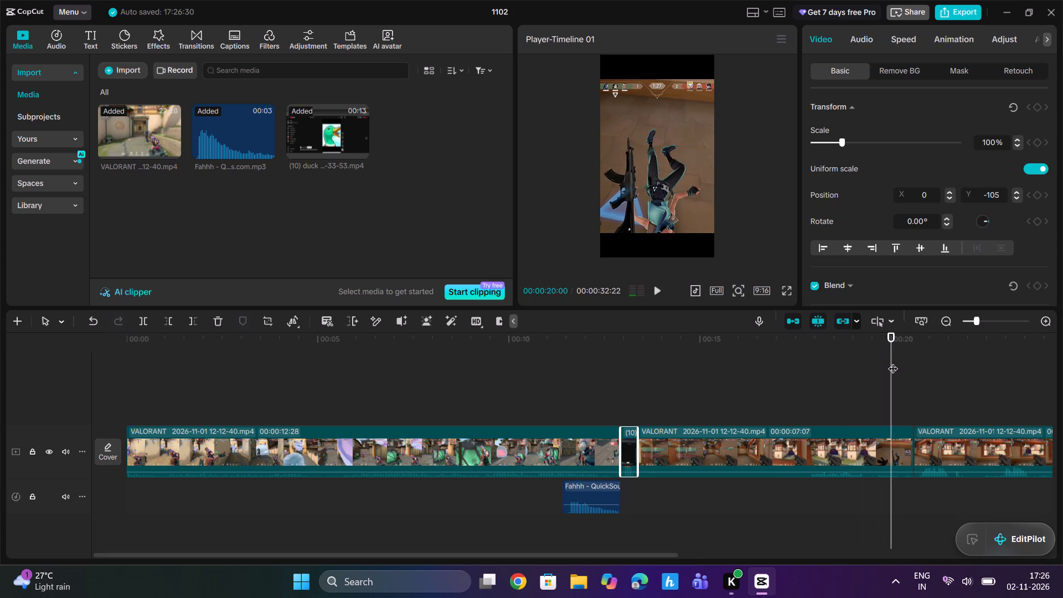
key("space")
key("space")
left_click_drag(912, 443, 901, 445)
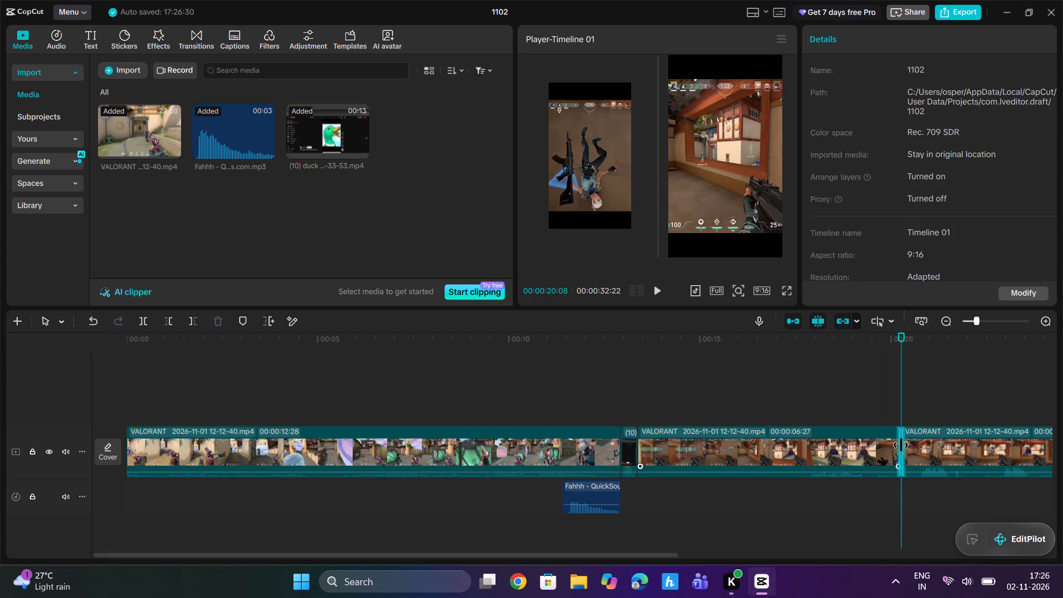
left_click_drag(901, 445, 900, 445)
Add a second Fahhh sound effect just before the 00:00:20:08 cut, trim its end to that cut, and play it back.
left_click(267, 153)
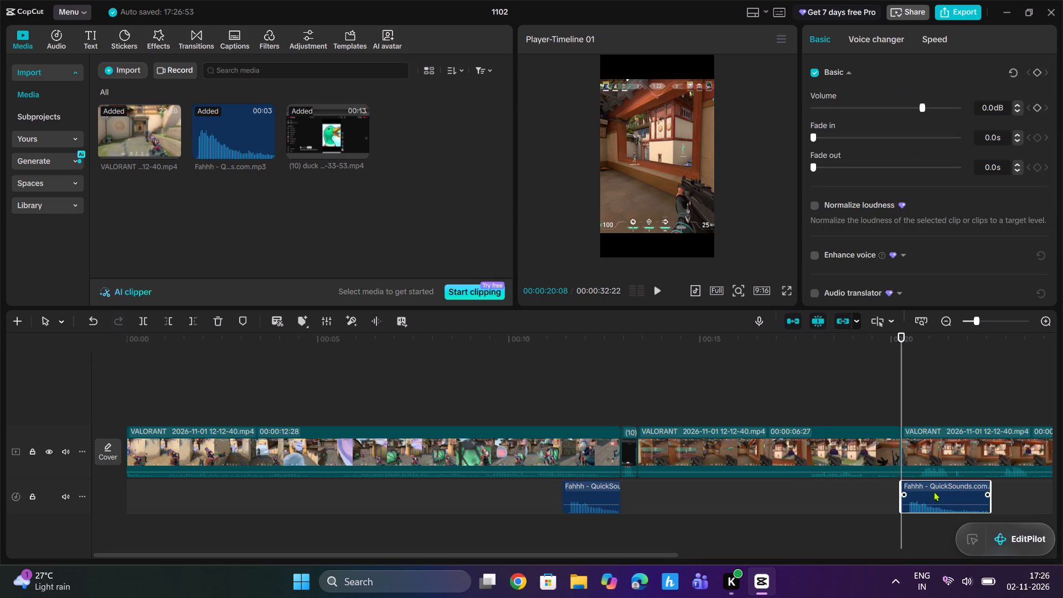
left_click_drag(957, 492, 910, 488)
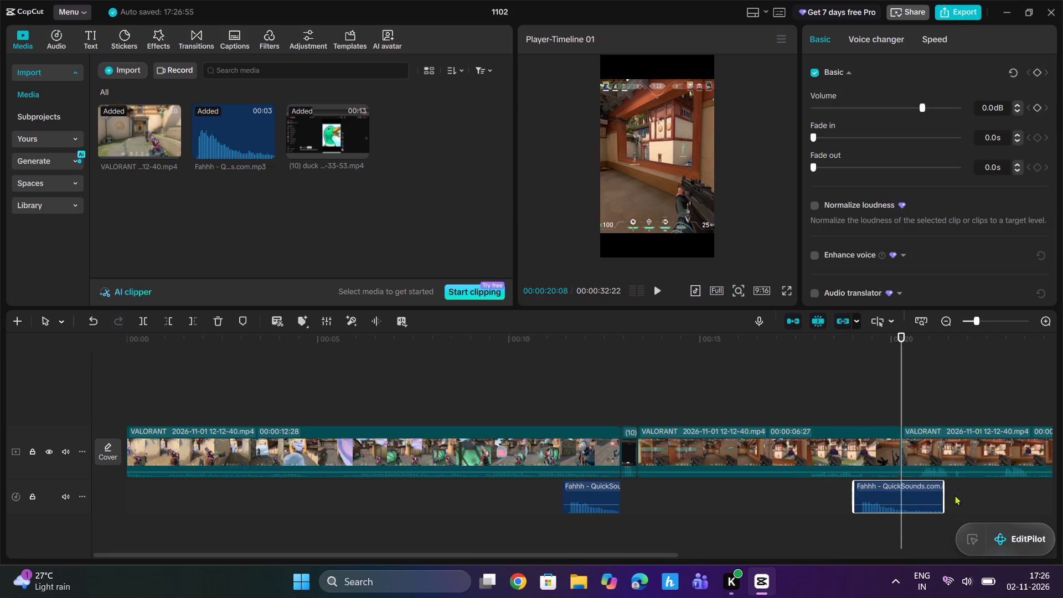
left_click_drag(944, 489, 902, 492)
left_click_drag(897, 360, 820, 388)
key("space")
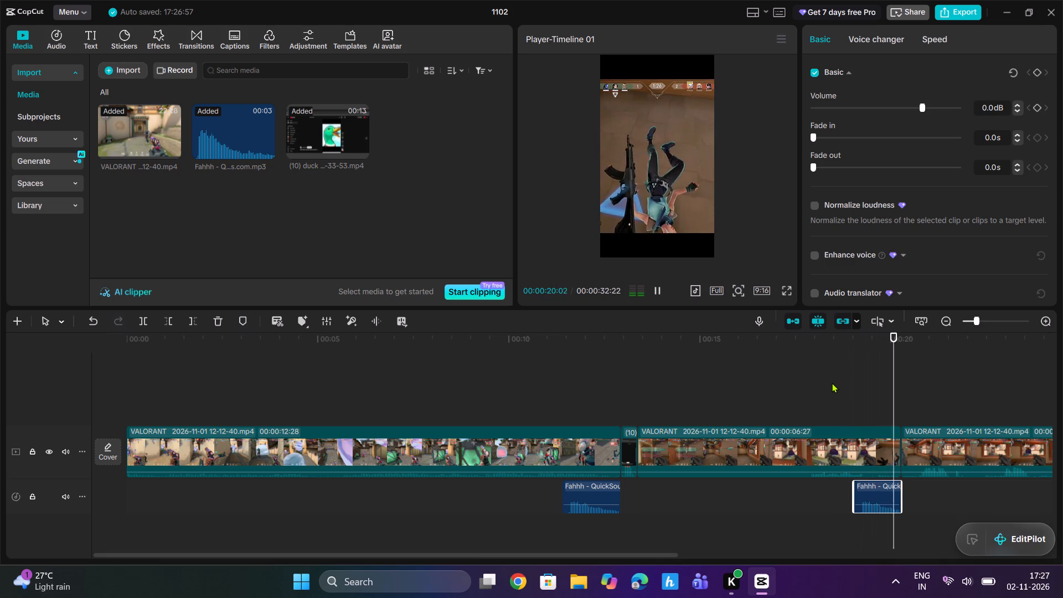
key("space")
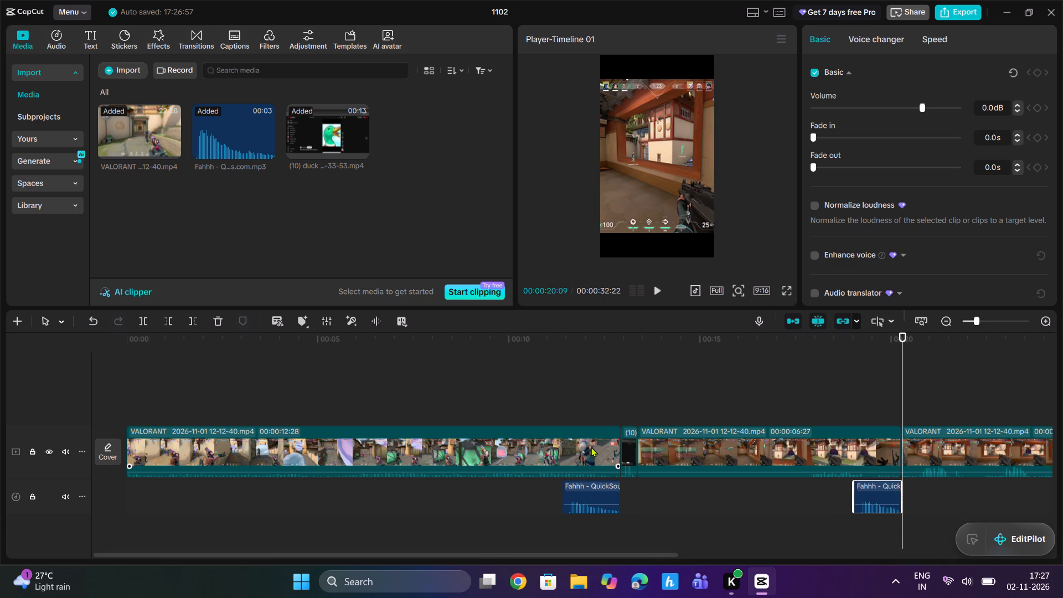
Export only the trimmed duck clip as a separate mp4 with the title meme.
left_click(628, 444)
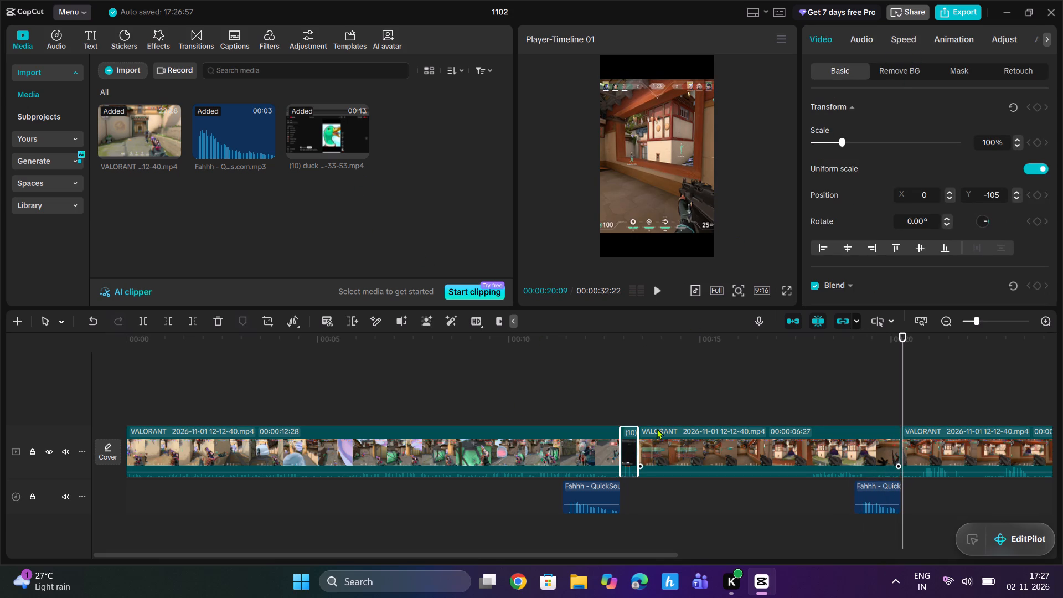
right_click(628, 442)
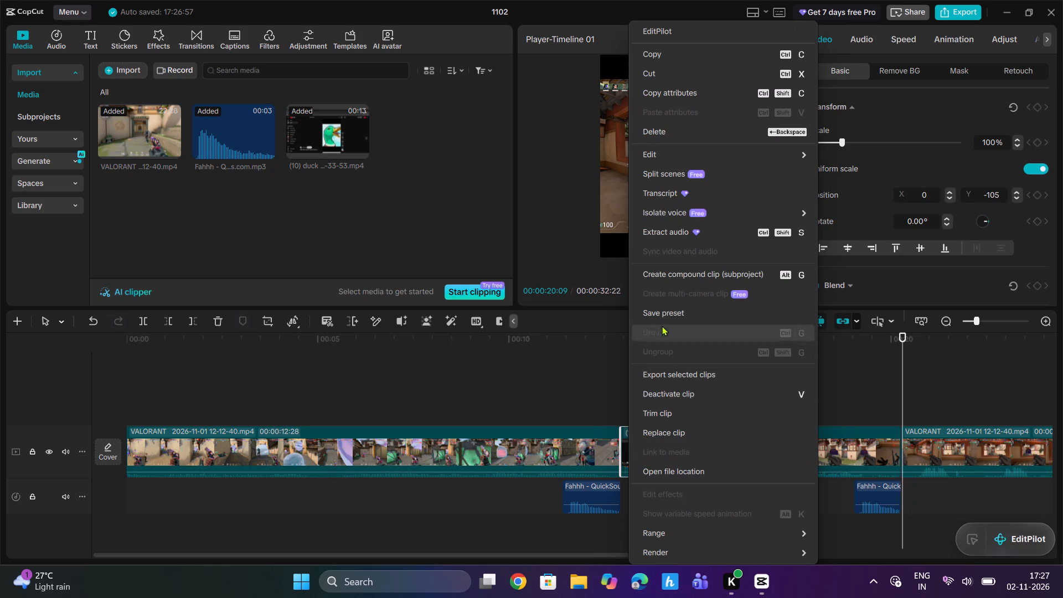
left_click(672, 378)
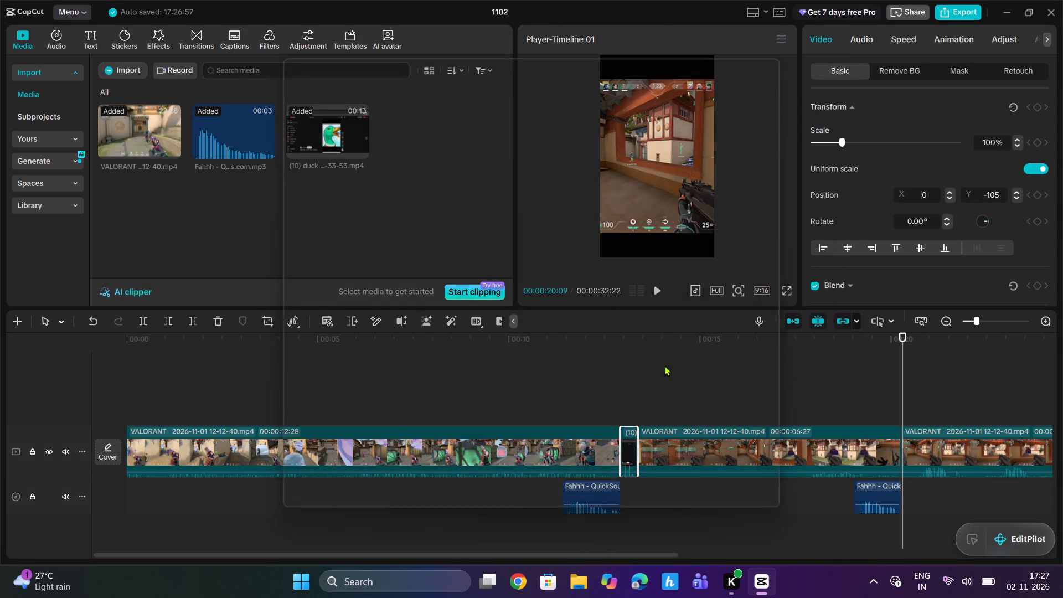
left_click(642, 125)
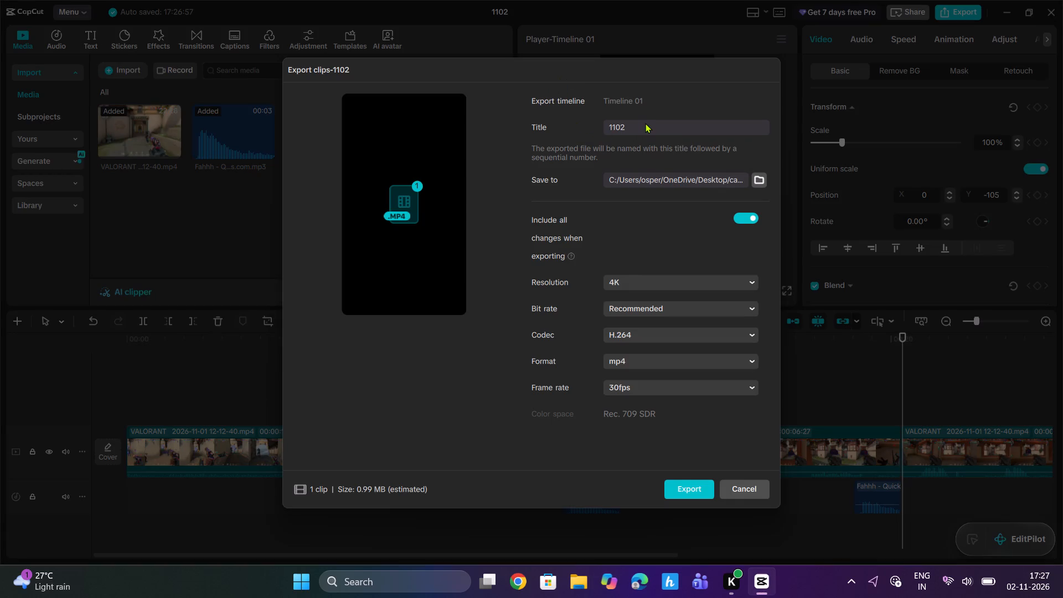
key("BackSpace")
key("BackSpace")
key("BackSpace")
key("BackSpace")
key("BackSpace")
key("BackSpace")
key("BackSpace")
key("BackSpace")
key("BackSpace")
key("BackSpace")
type("meme")
left_click(700, 486)
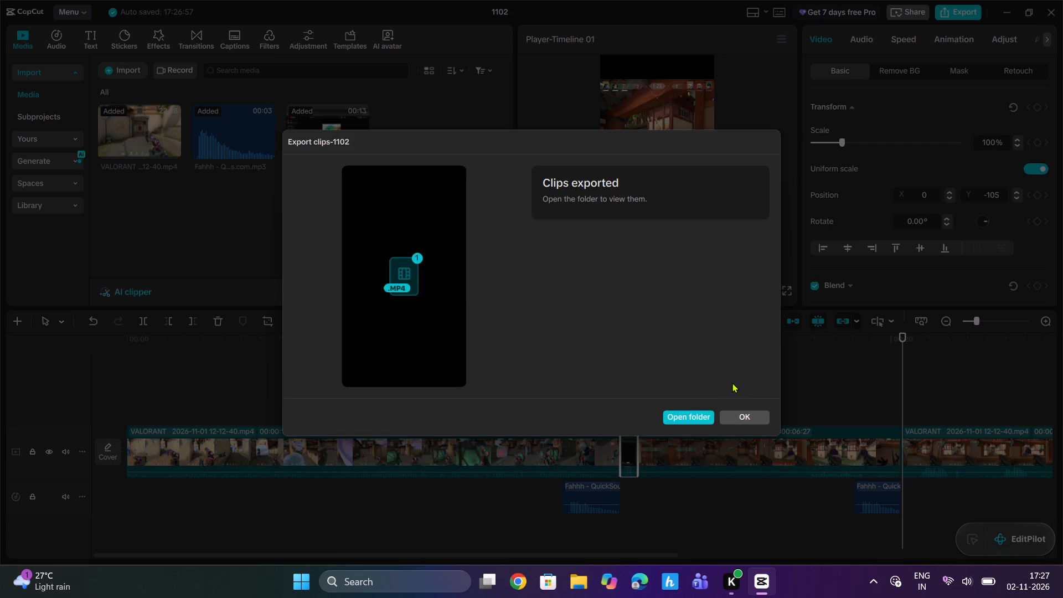
left_click(752, 419)
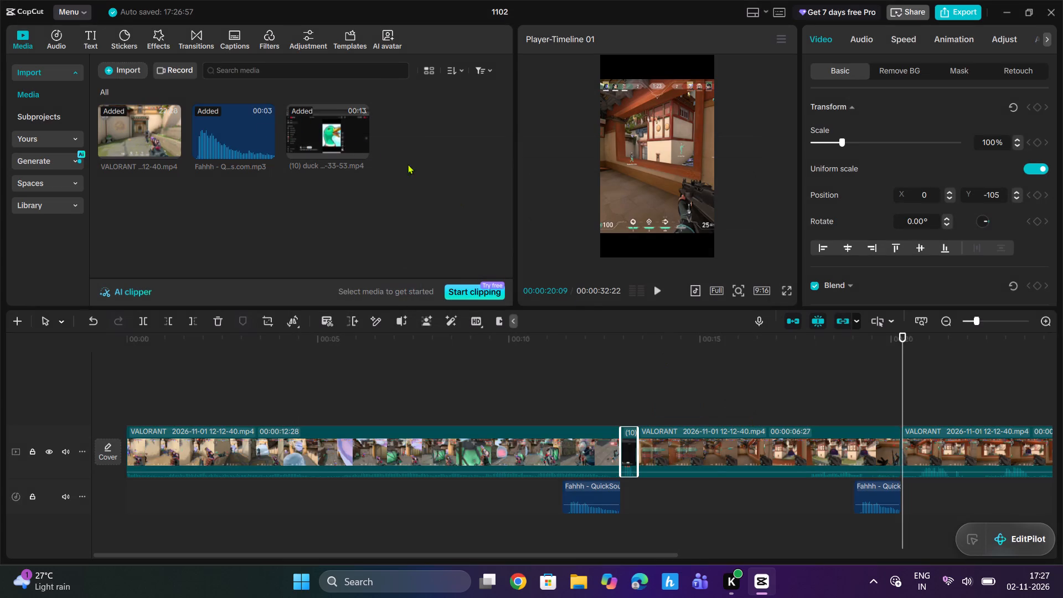
Import the exported meme-1.mp4 from its save folder into the project media.
left_click(124, 66)
left_click(140, 89)
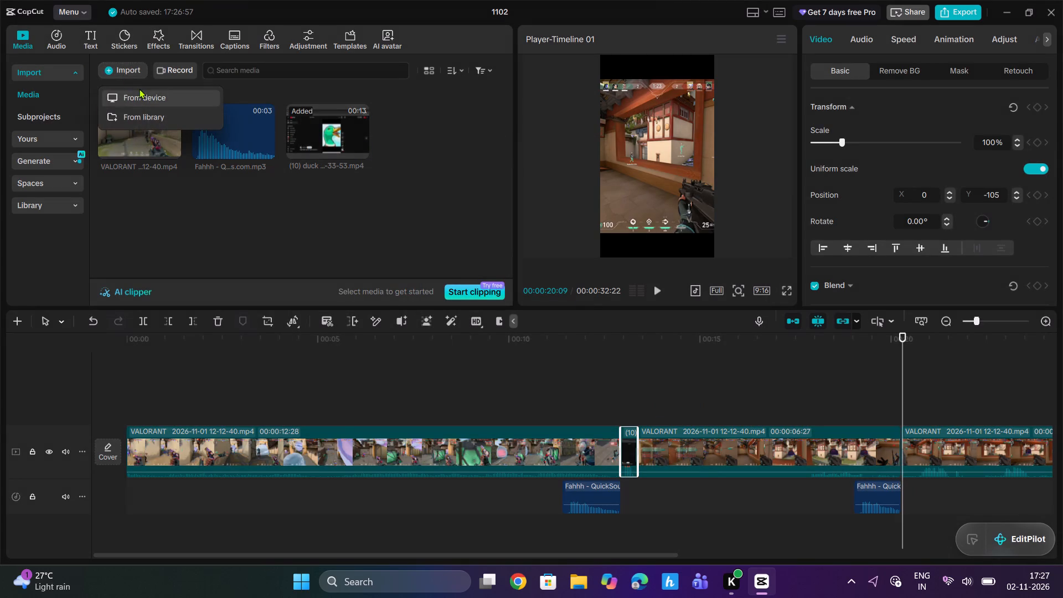
scroll(78, 225, "down", 1)
left_click(64, 193)
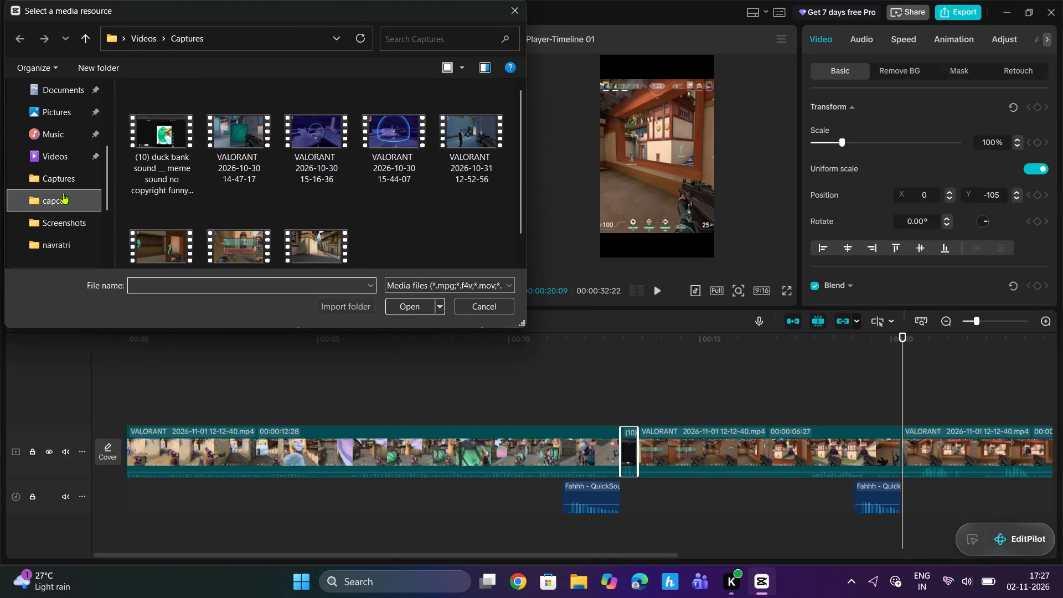
double_click(167, 129)
double_click(168, 131)
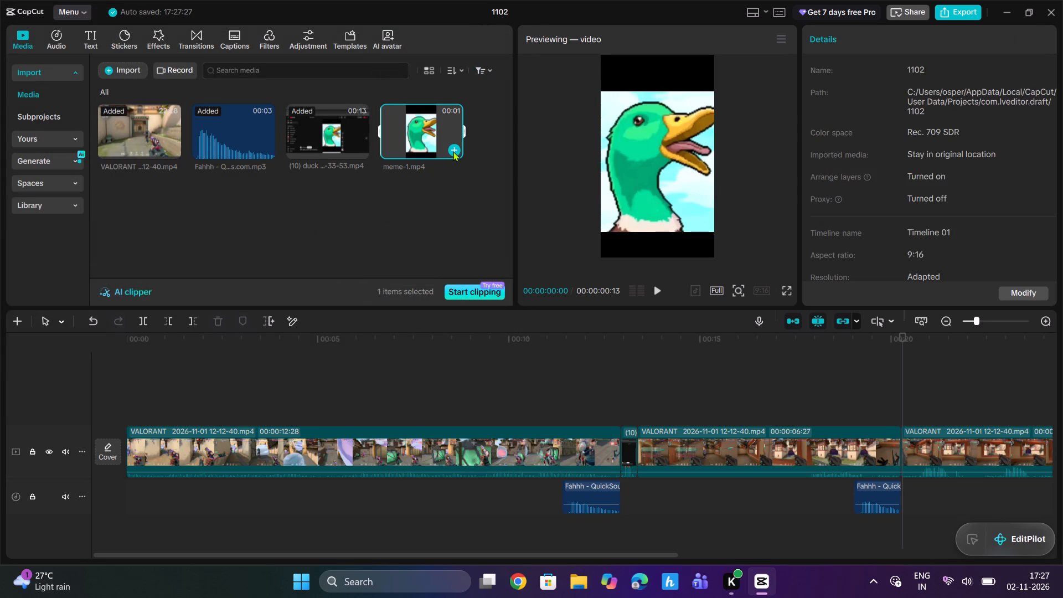
Insert the meme-1.mp4 clip at 00:00:20:08 between the second and third gameplay clips and play back the rest of the timeline.
left_click(455, 152)
left_click_drag(902, 335, 880, 349)
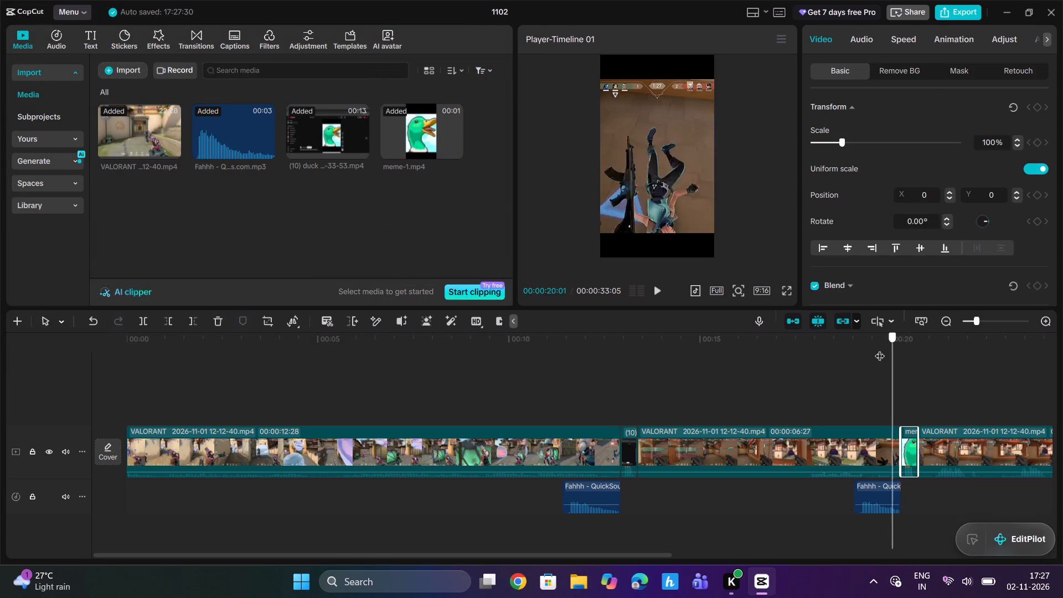
left_click_drag(880, 349, 876, 352)
key("space")
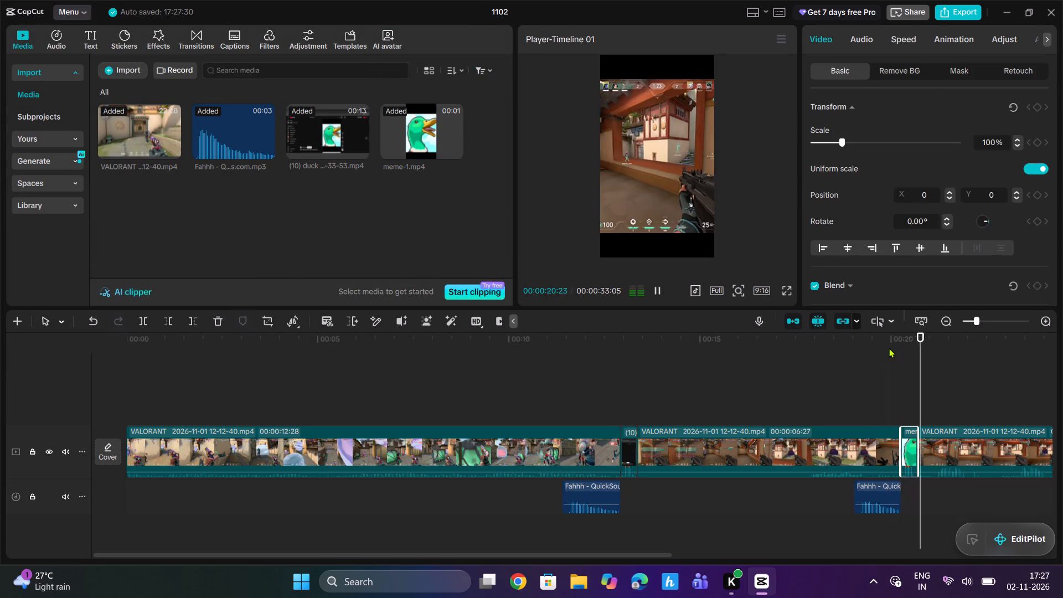
key("space")
key("space")
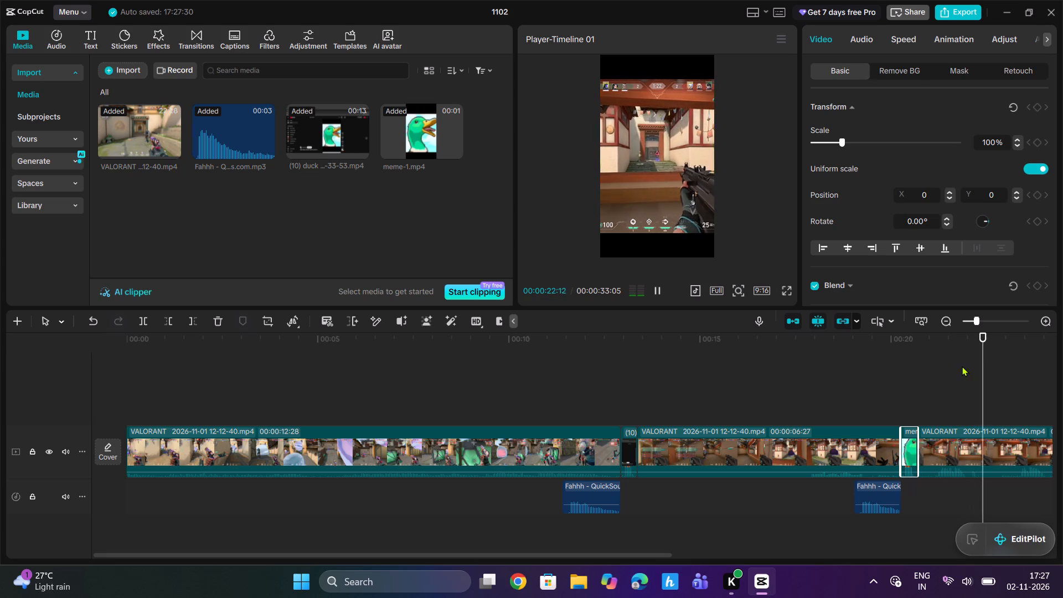
left_click_drag(978, 321, 972, 322)
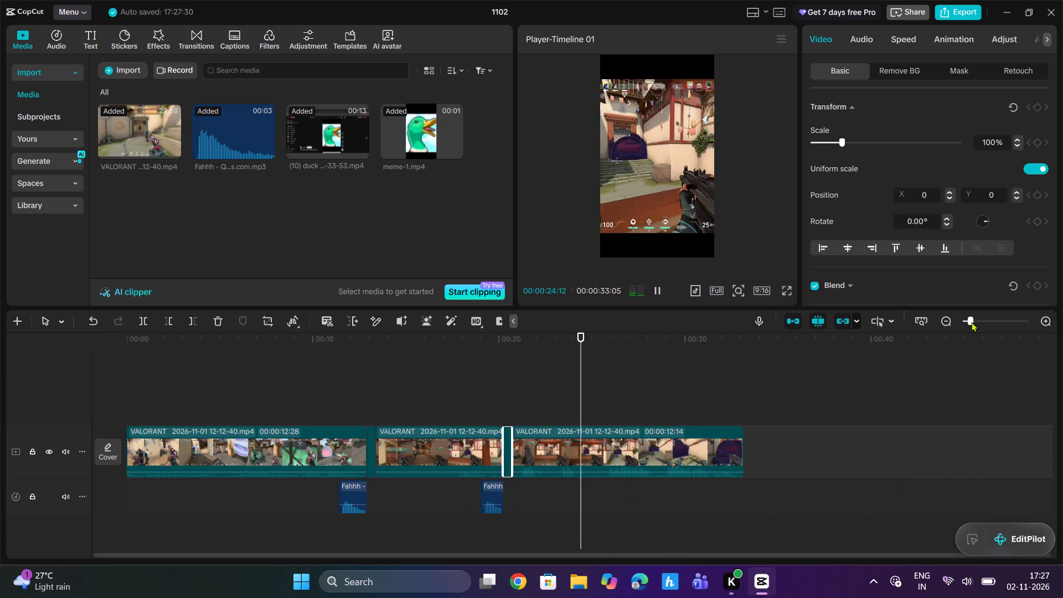
left_click_drag(972, 322, 973, 322)
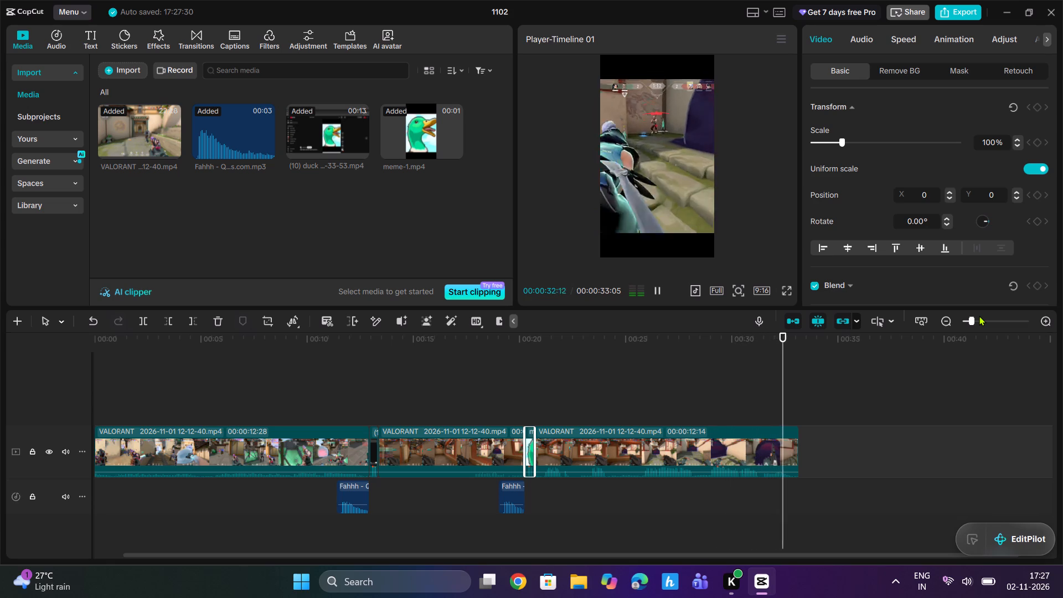
Add a third Fahhh sound effect at 00:00:32:27, near the end of the last gameplay clip.
key("space")
key("space")
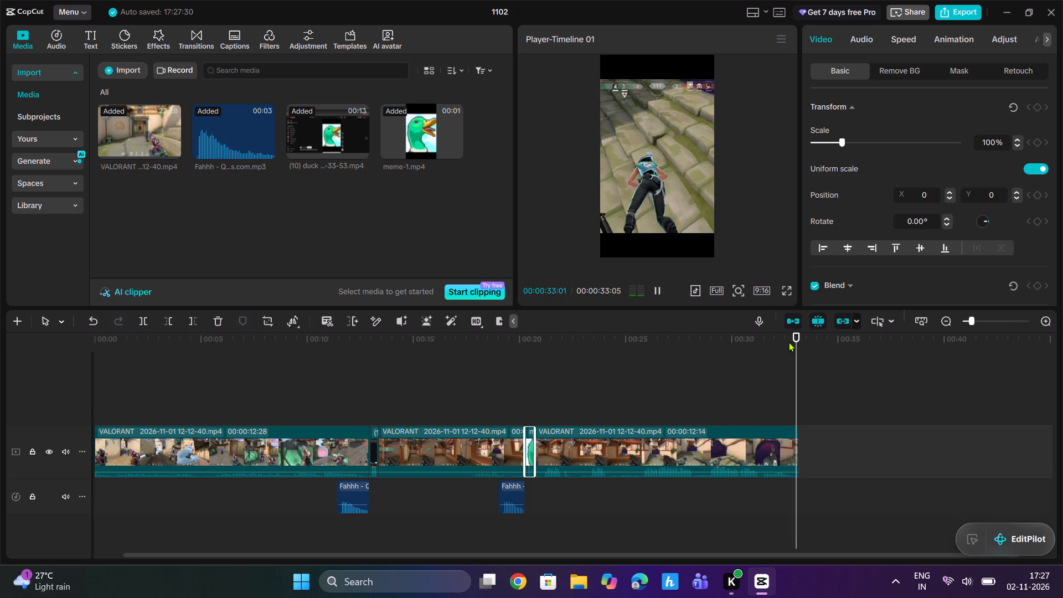
key("space")
key("space")
left_click(798, 372)
left_click_drag(798, 371, 784, 377)
left_click_drag(788, 343, 792, 343)
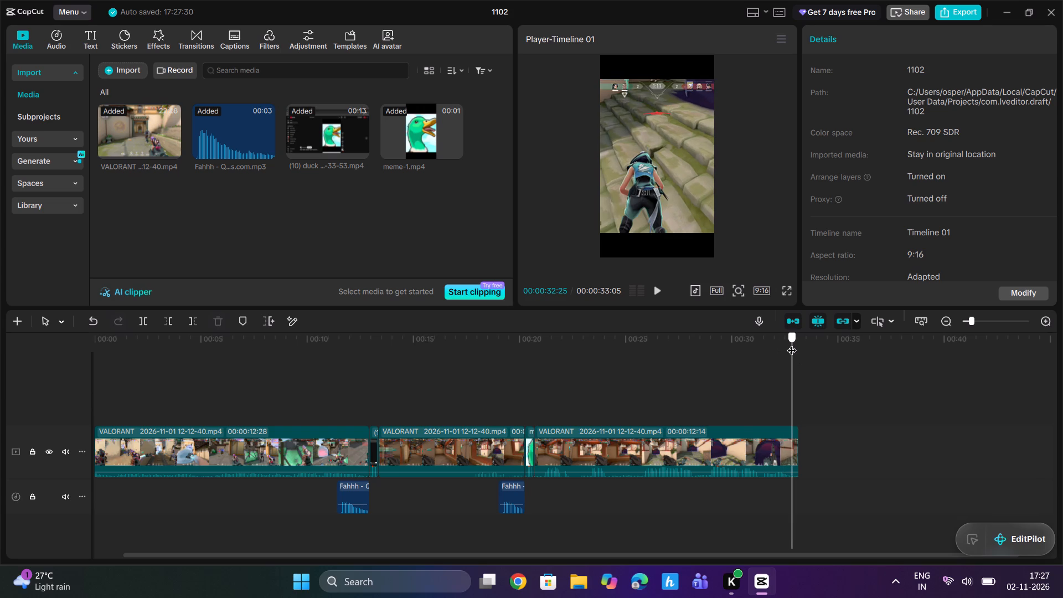
left_click_drag(792, 343, 793, 343)
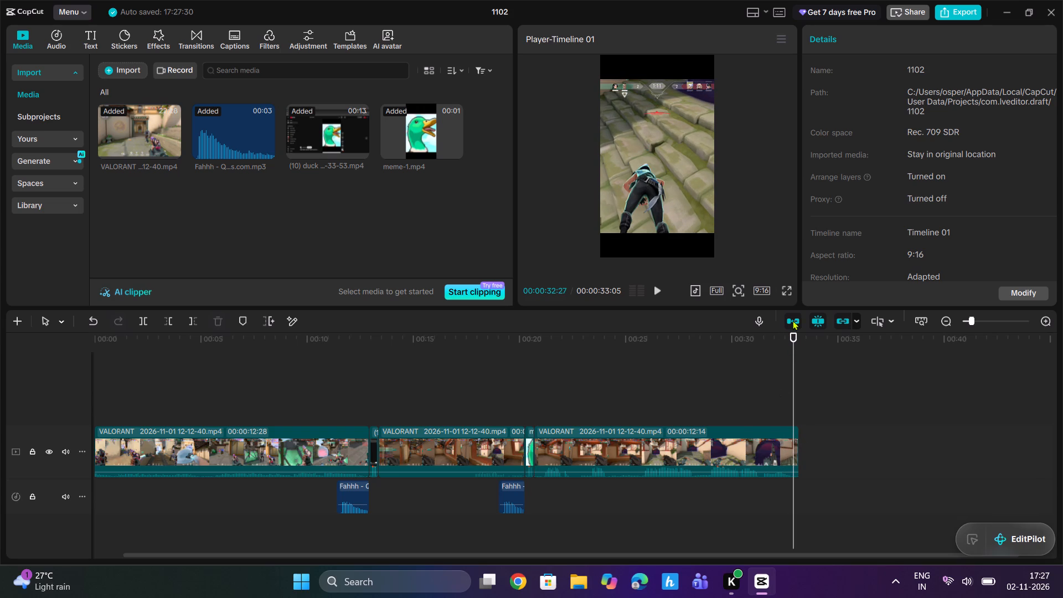
left_click(795, 339)
left_click(795, 339)
left_click(266, 152)
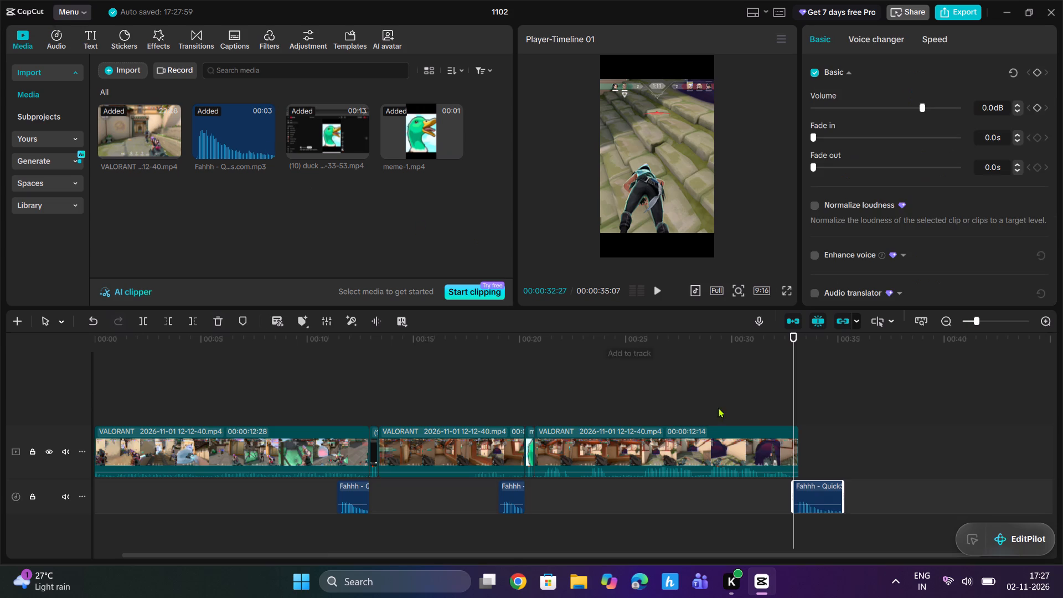
Shift the third Fahhh sound earlier so it starts about half a second before the gameplay ends, checking its timing with playback.
left_click_drag(818, 493, 793, 493)
left_click_drag(796, 341, 767, 358)
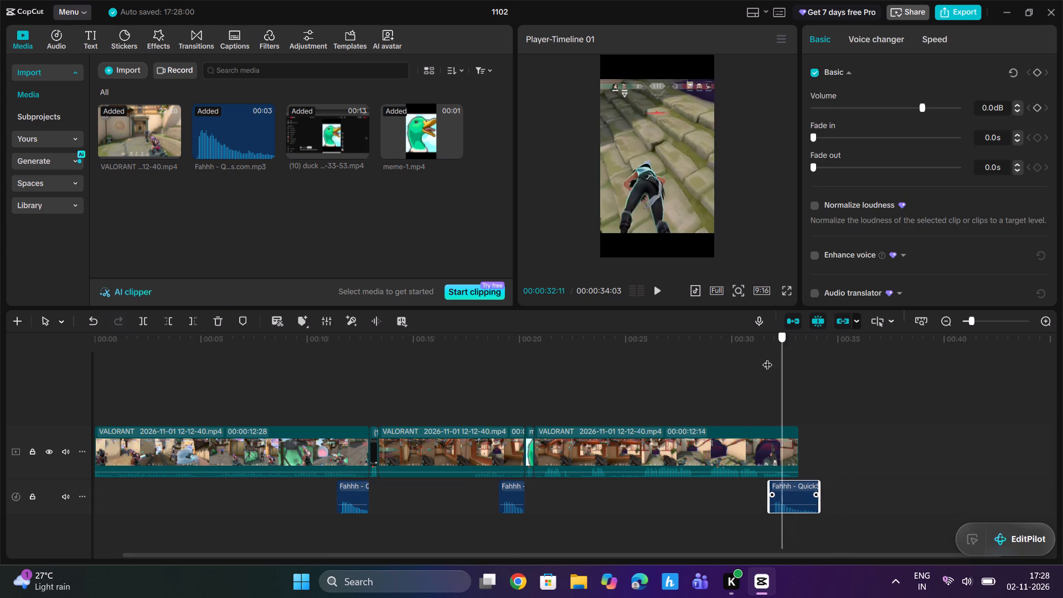
left_click_drag(767, 358, 758, 364)
key("space")
key("space")
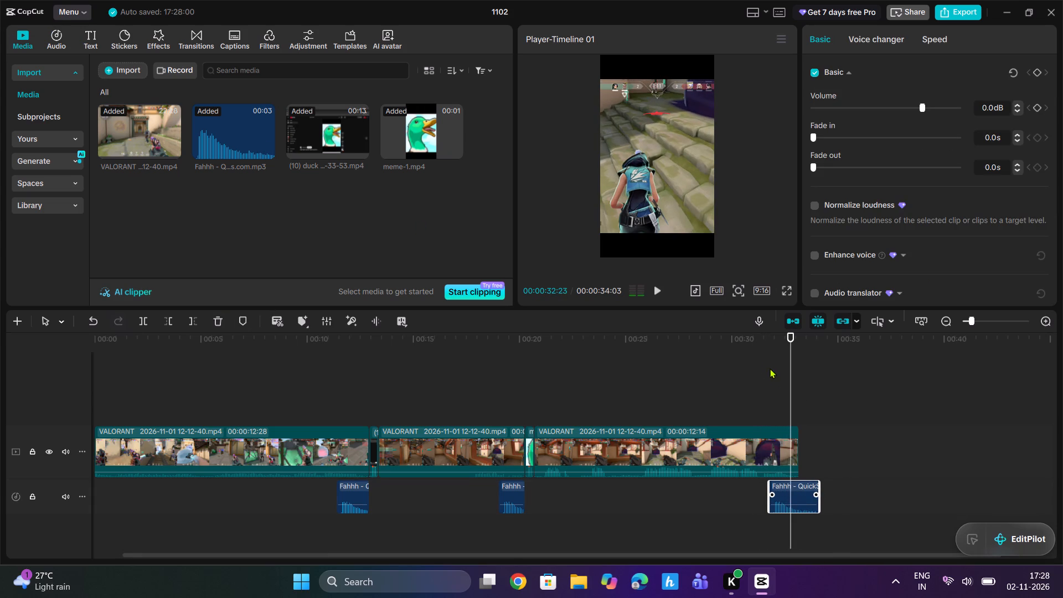
left_click_drag(788, 491, 804, 491)
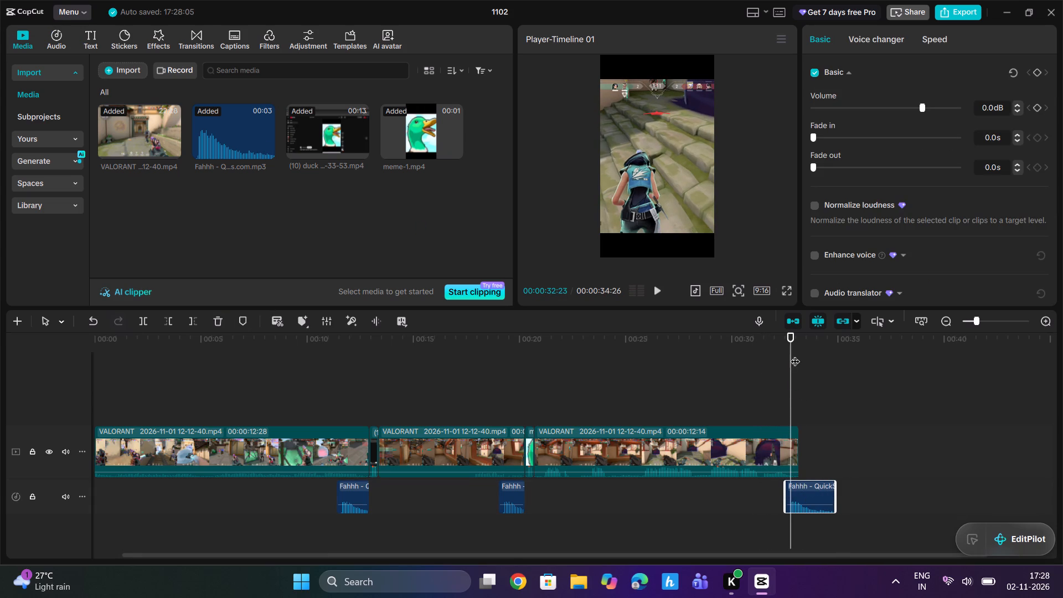
left_click_drag(791, 350, 768, 366)
key("space")
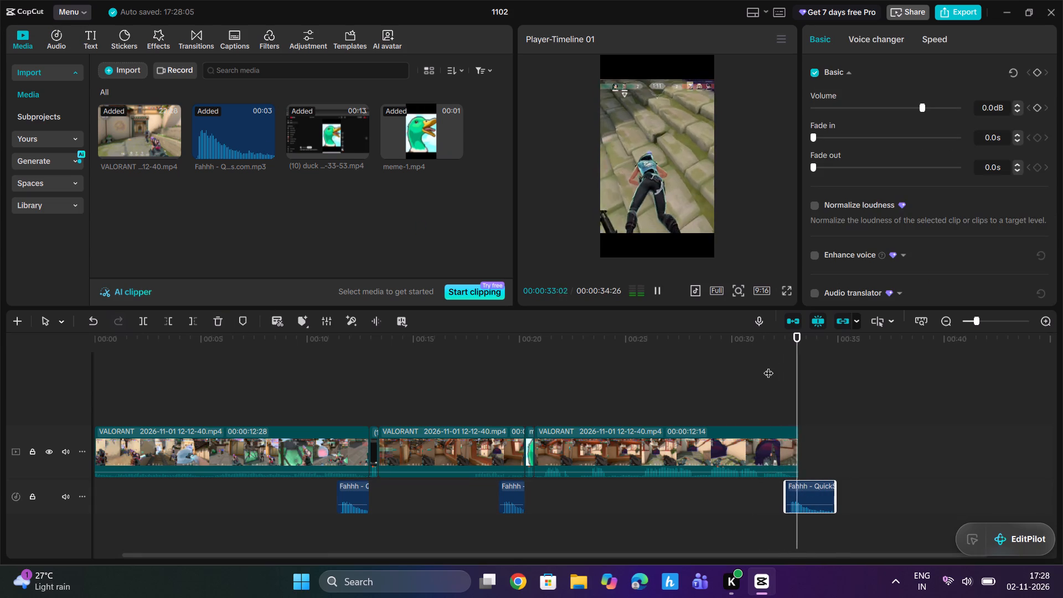
key("space")
Extend the end of the last gameplay clip slightly, to a duration of 00:00:12:23.
left_click_drag(798, 446, 804, 446)
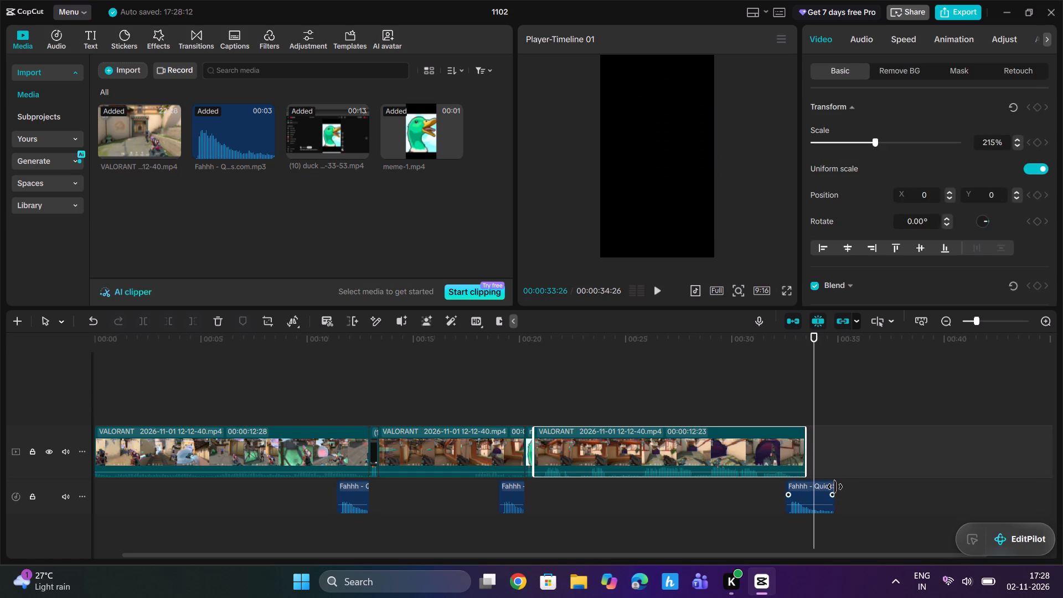
Trim the third Fahhh sound's end to the end of the last gameplay clip and play back the ending.
left_click_drag(835, 487, 807, 491)
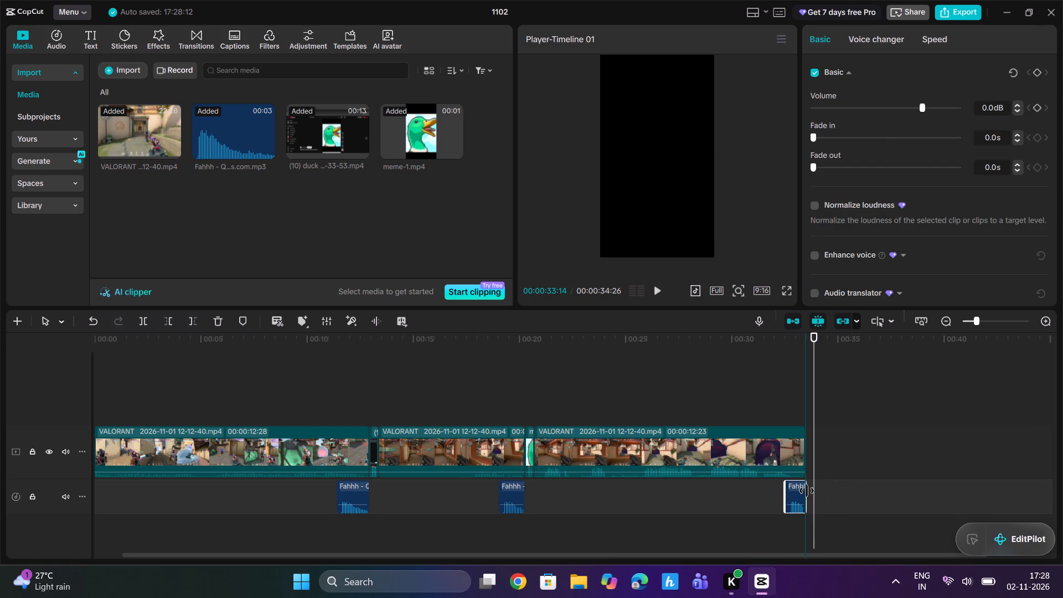
left_click_drag(807, 491, 806, 491)
left_click_drag(808, 346, 769, 371)
key("space")
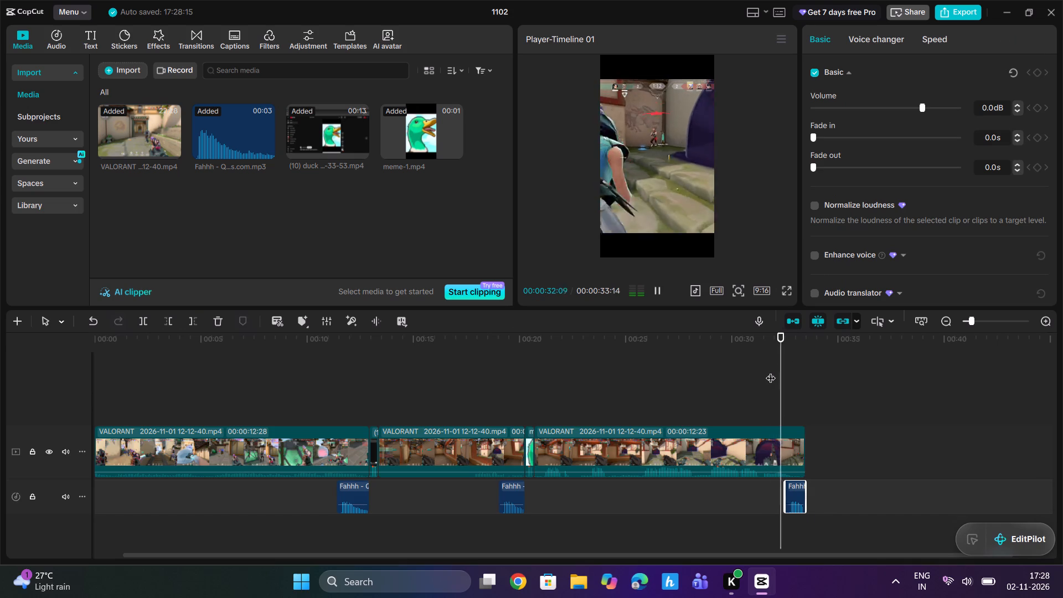
key("space")
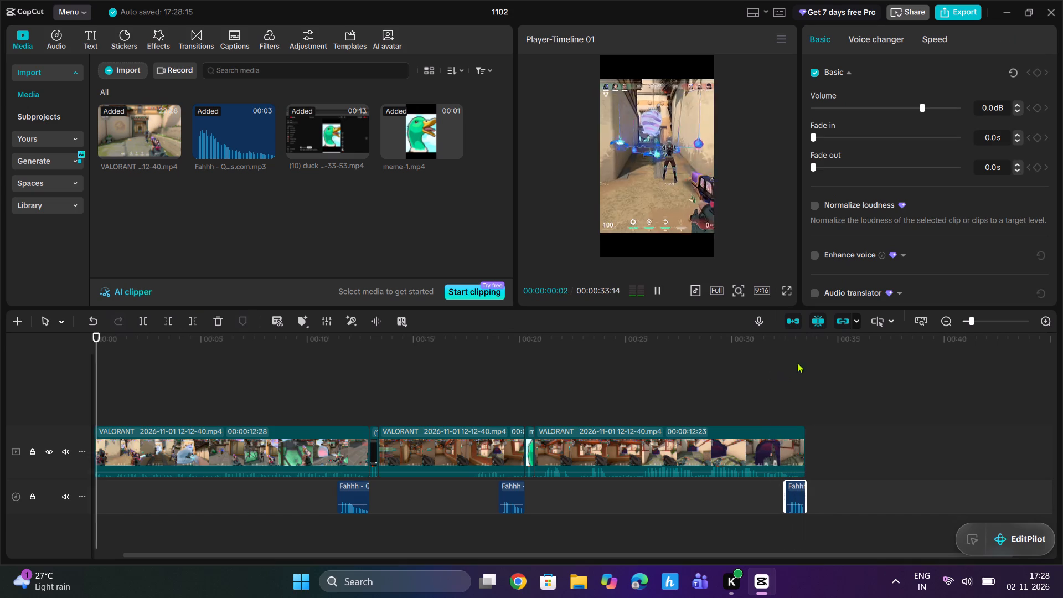
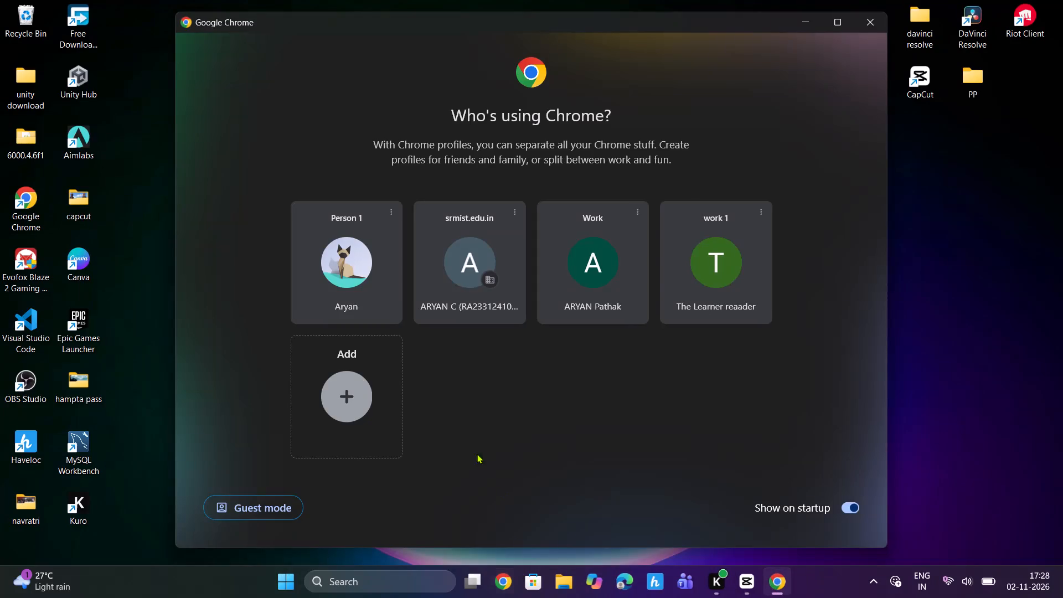
Open YouTube in Google Chrome using the Person 1 profile.
left_click(354, 288)
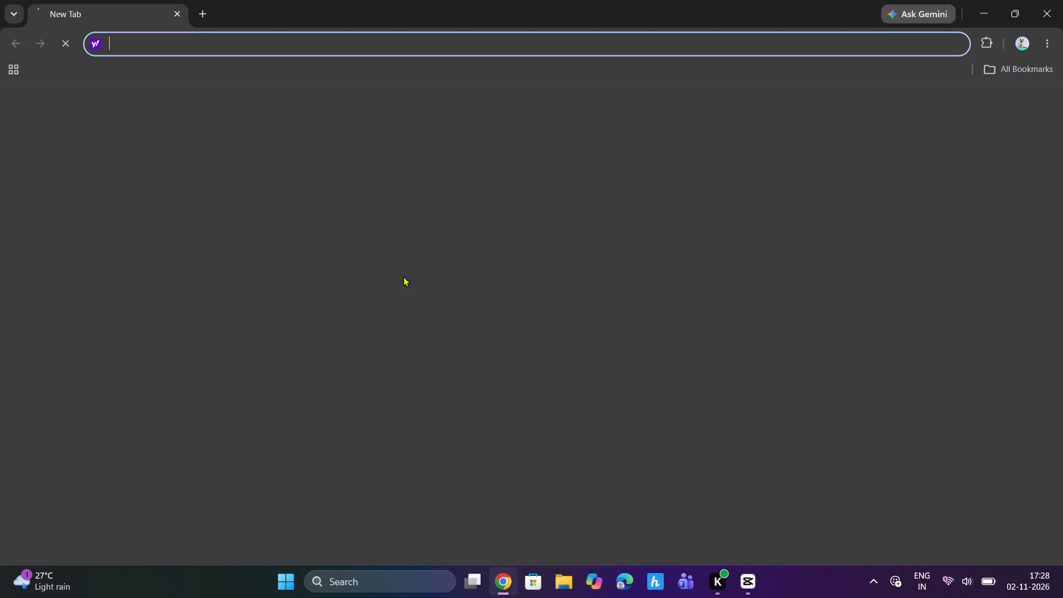
left_click(424, 279)
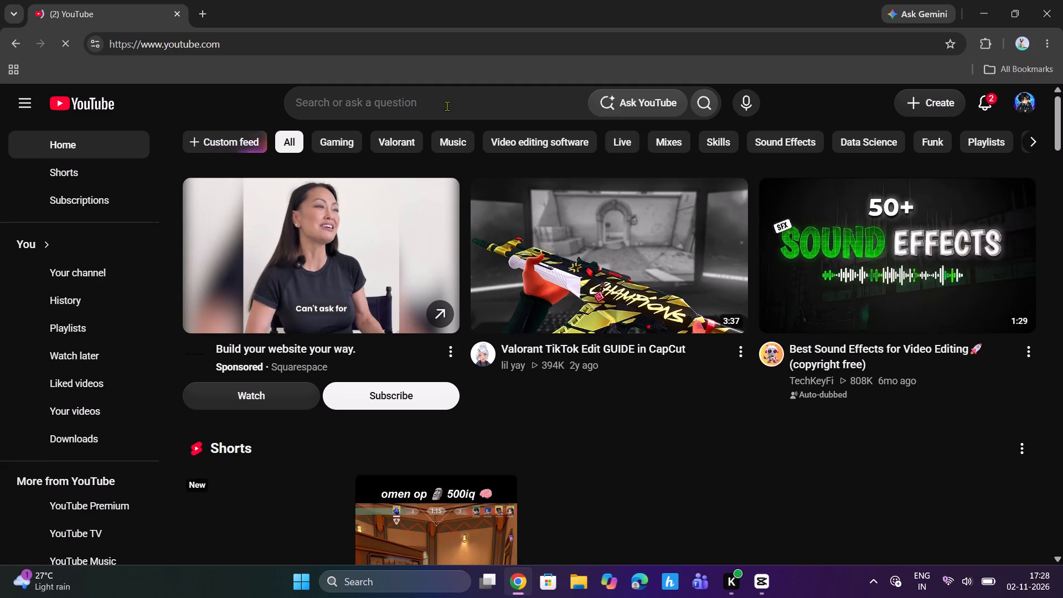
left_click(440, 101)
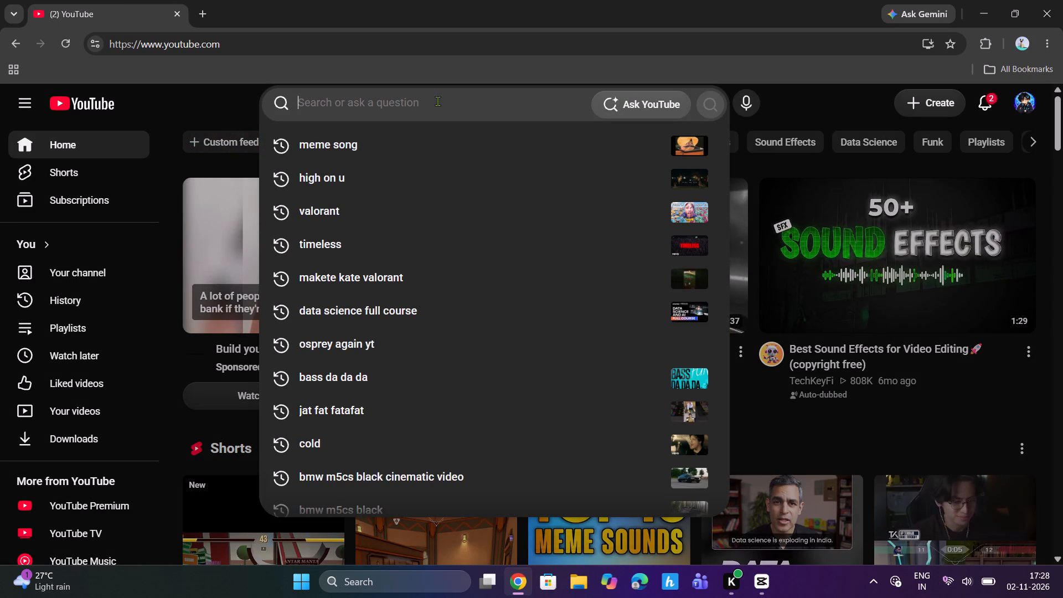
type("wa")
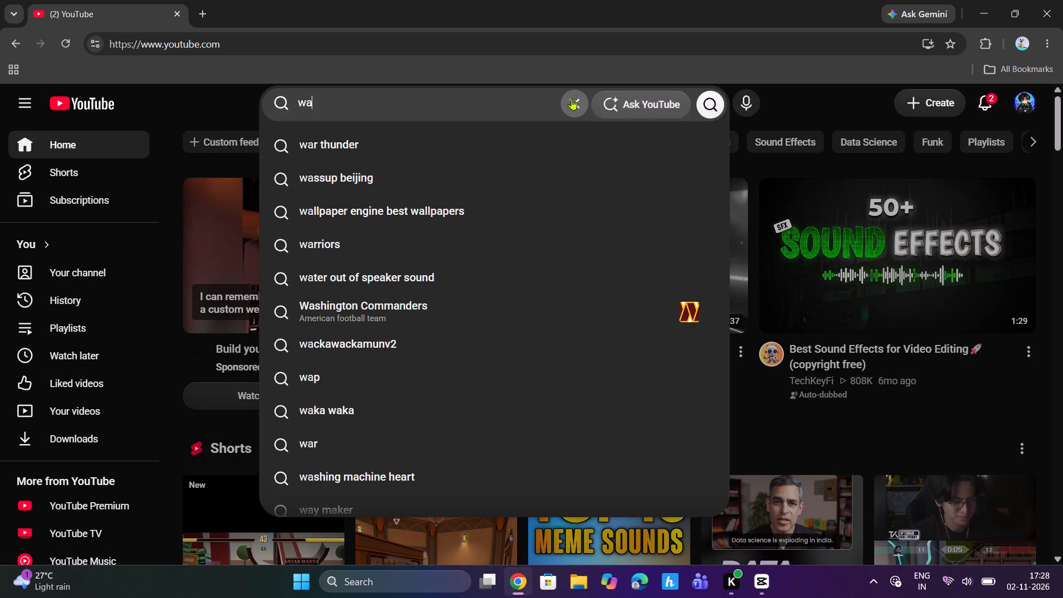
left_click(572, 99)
Switch YouTube to the other signed-in account listed under Other accounts.
left_click(1018, 100)
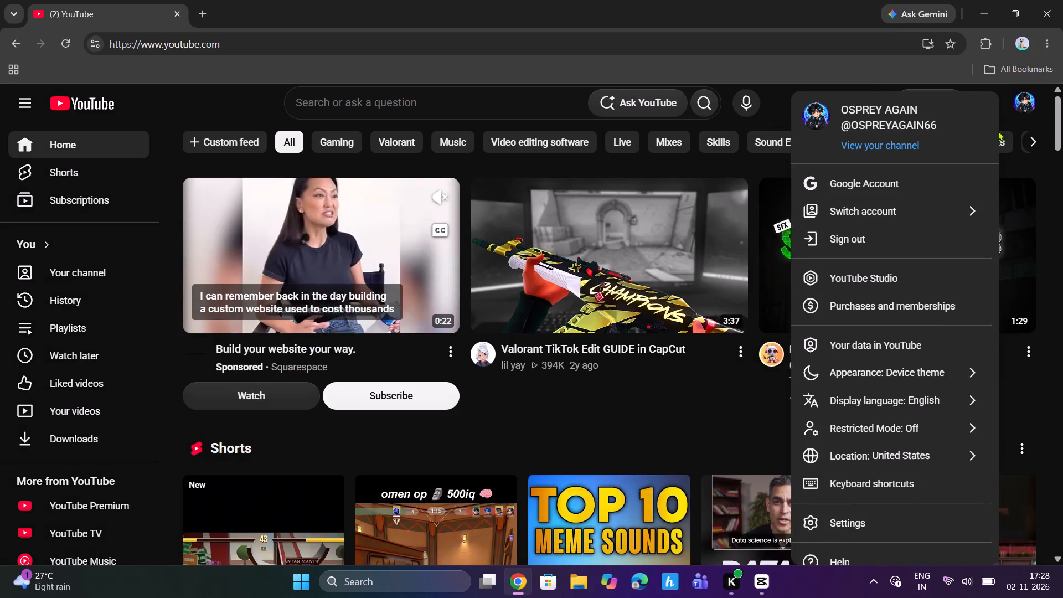
left_click(895, 213)
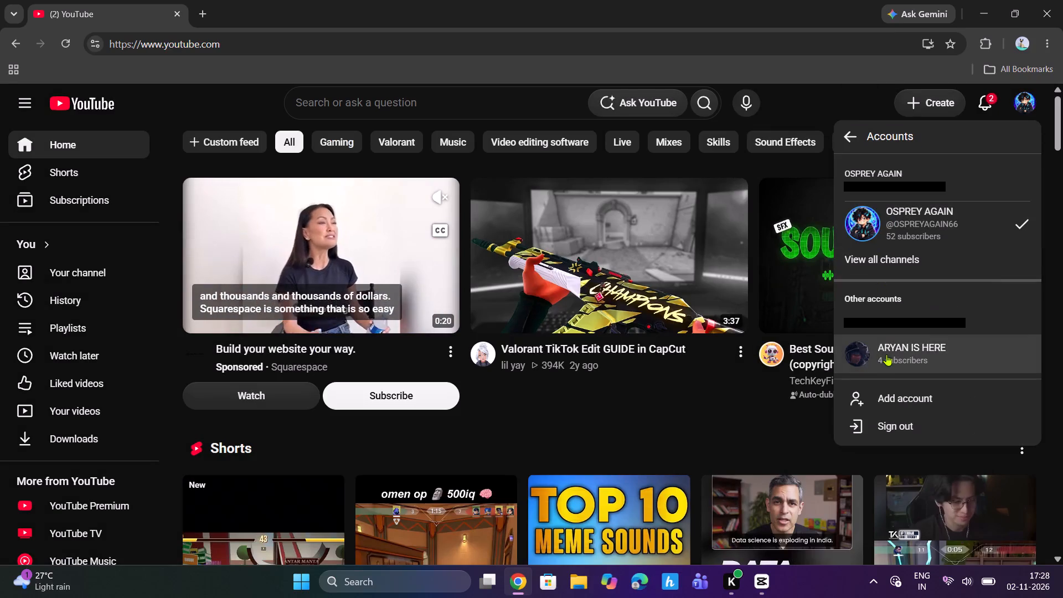
left_click(887, 354)
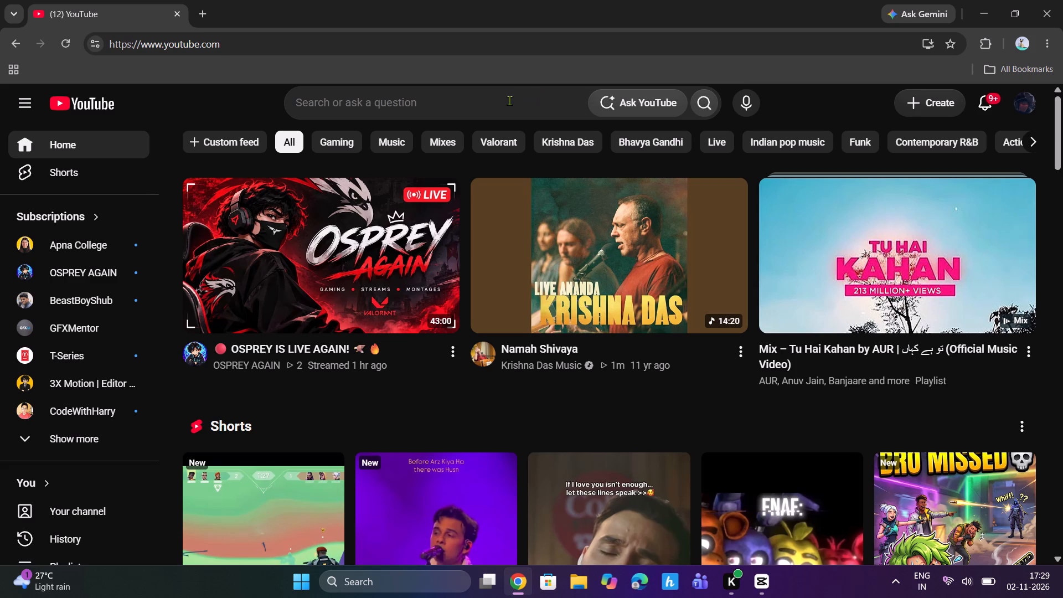
Search YouTube for "valorant raw gameplay" using the earlier search suggestion.
left_click(510, 101)
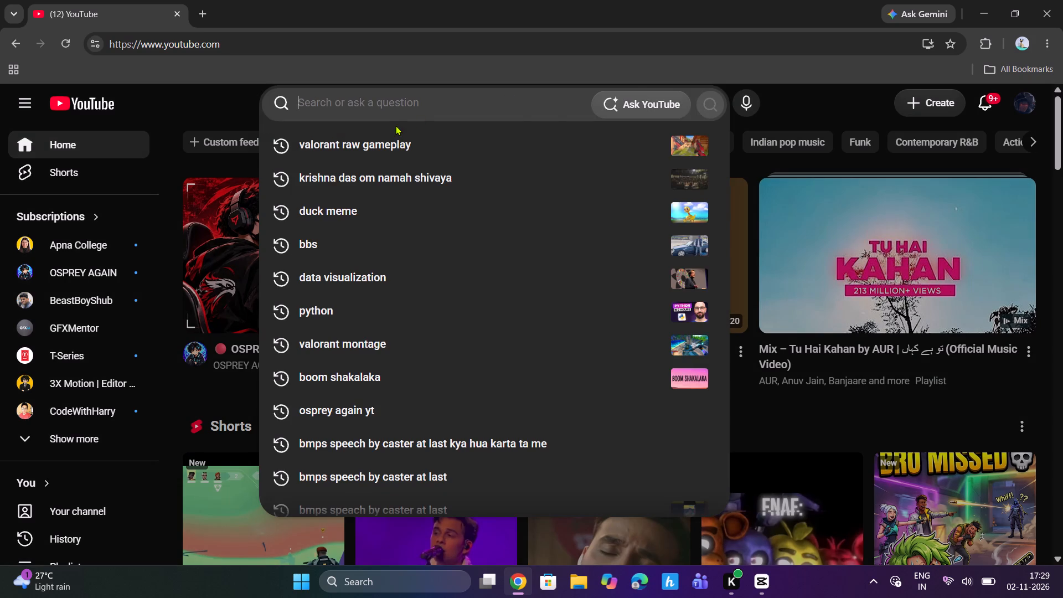
left_click(373, 141)
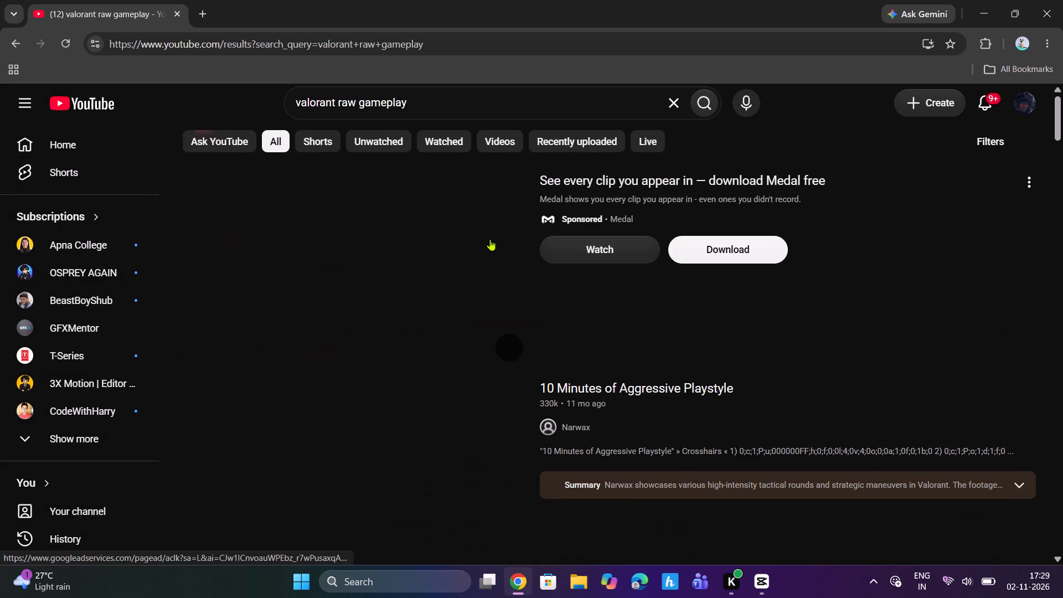
Start a Game Bar screen recording and open the video "10 Minutes of Aggressive Playstyle" from the results.
scroll(447, 442, "down", 1)
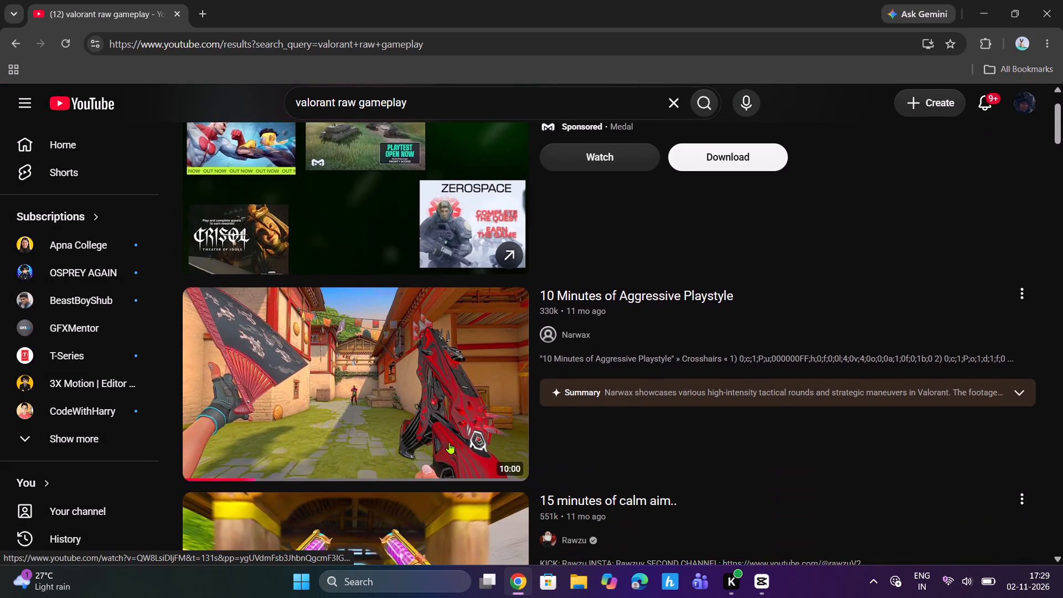
key("alt+super+r")
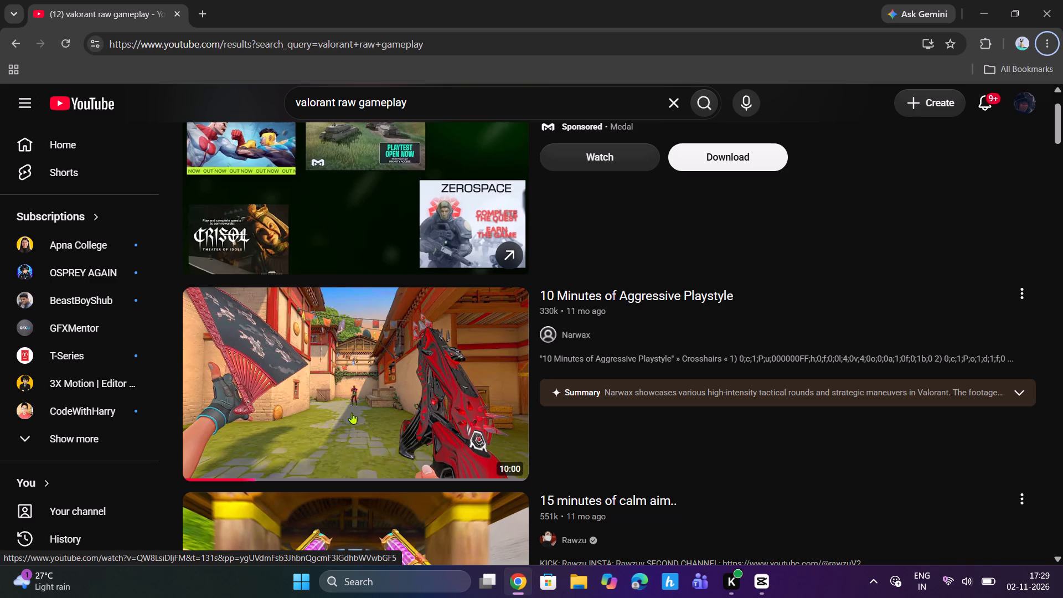
scroll(374, 401, "down", 3)
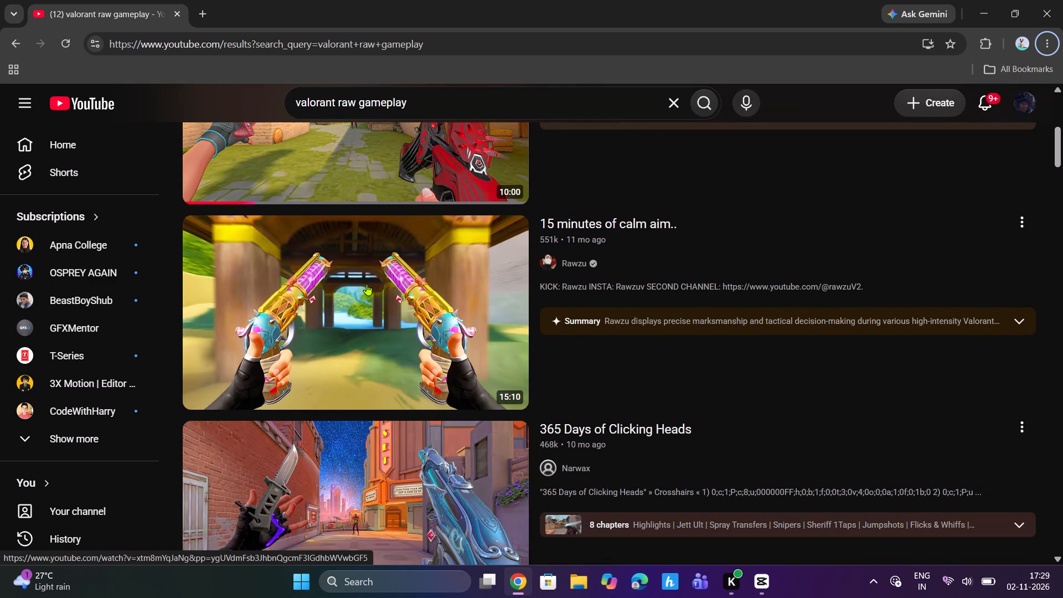
scroll(367, 282, "up", 2)
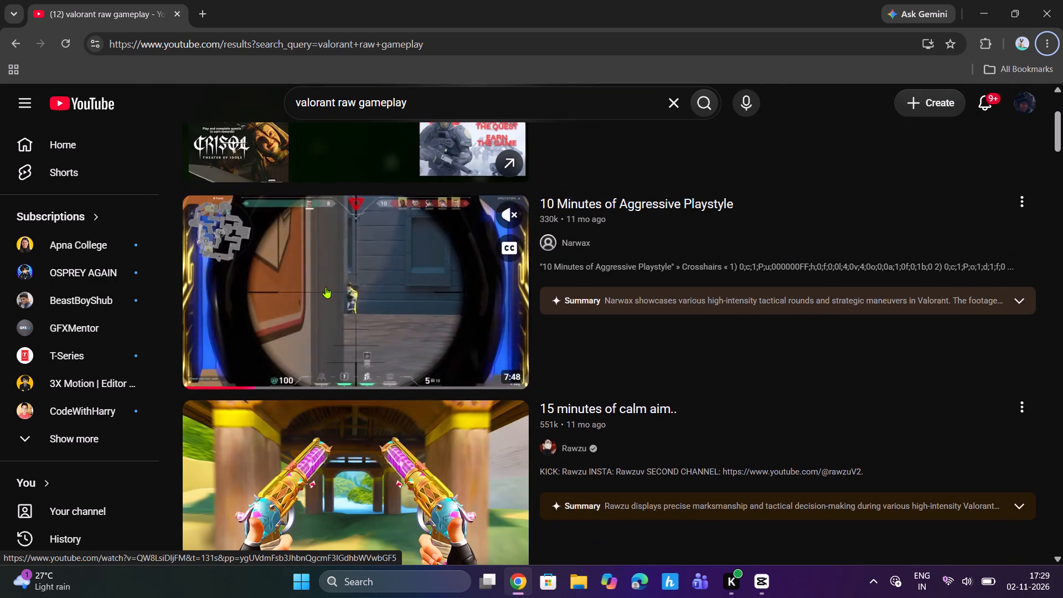
left_click(326, 287)
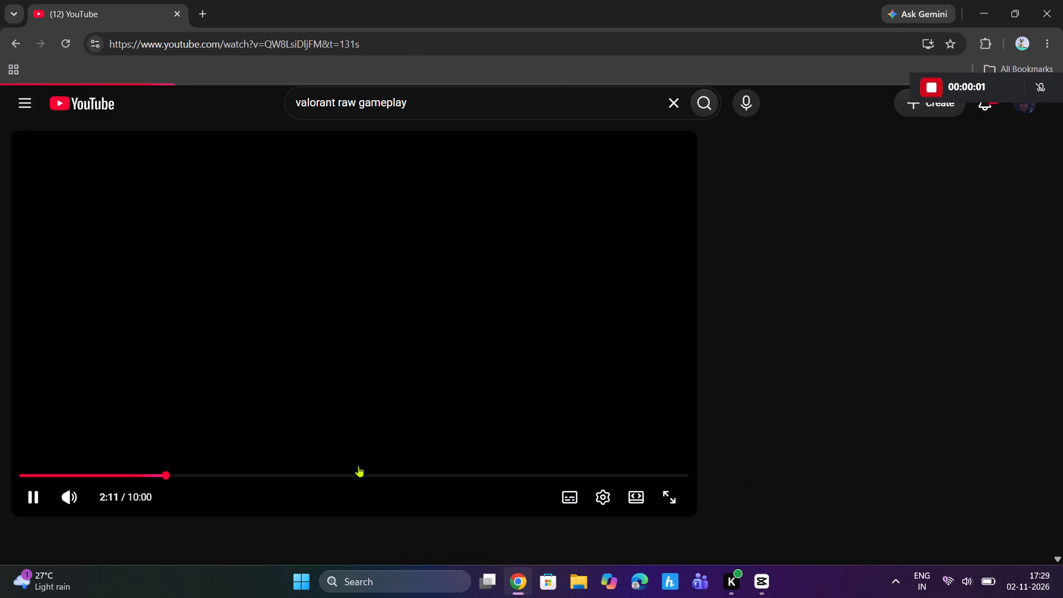
Rewind the gameplay video to its beginning and show it in full screen, skipping the ads.
left_click(174, 472)
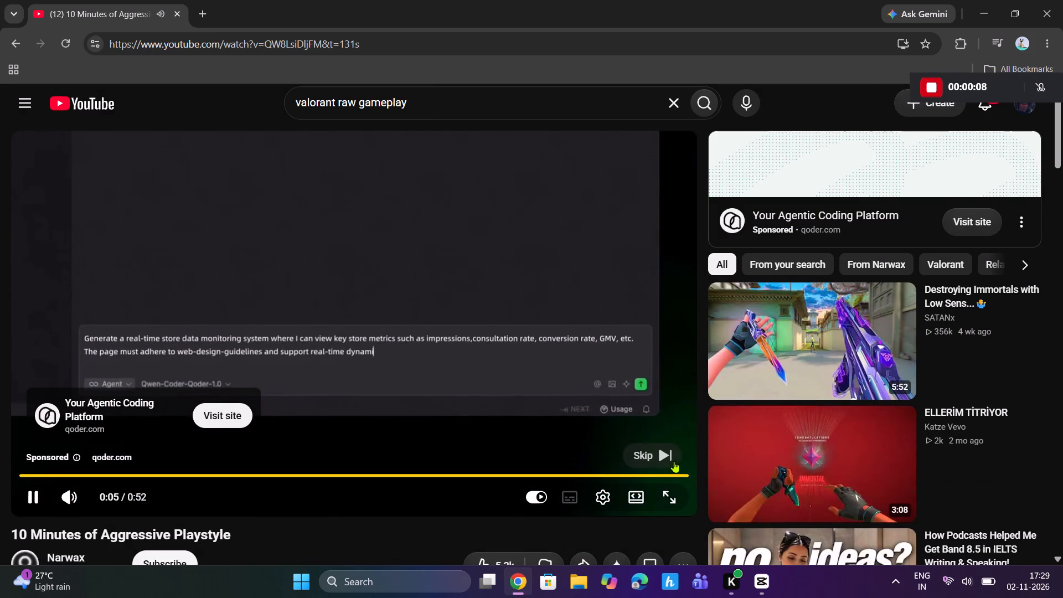
left_click(674, 460)
left_click_drag(169, 476, 0, 482)
left_click(675, 501)
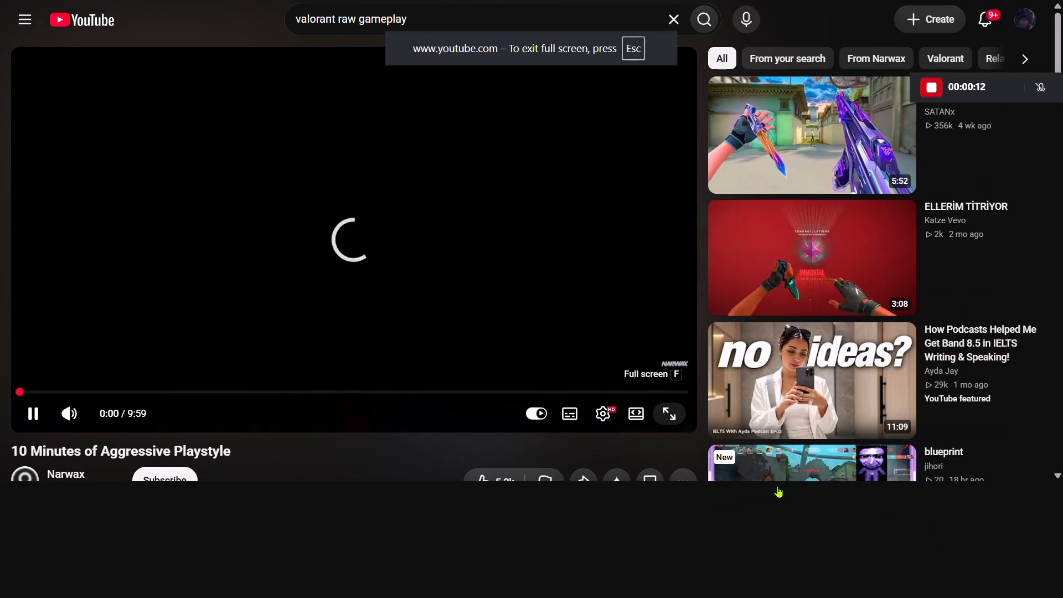
left_click(1002, 579)
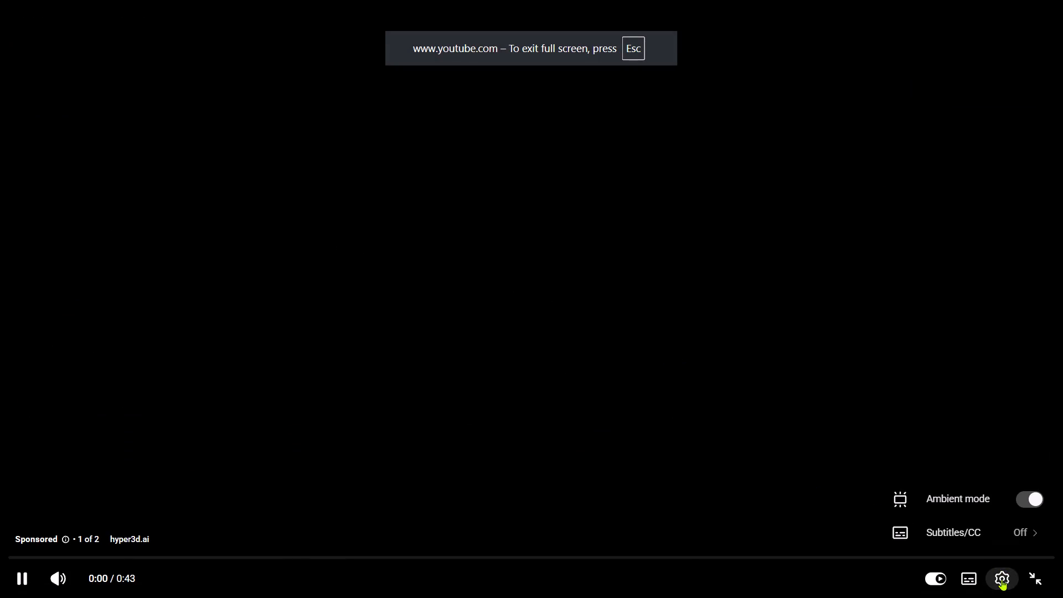
left_click(1005, 578)
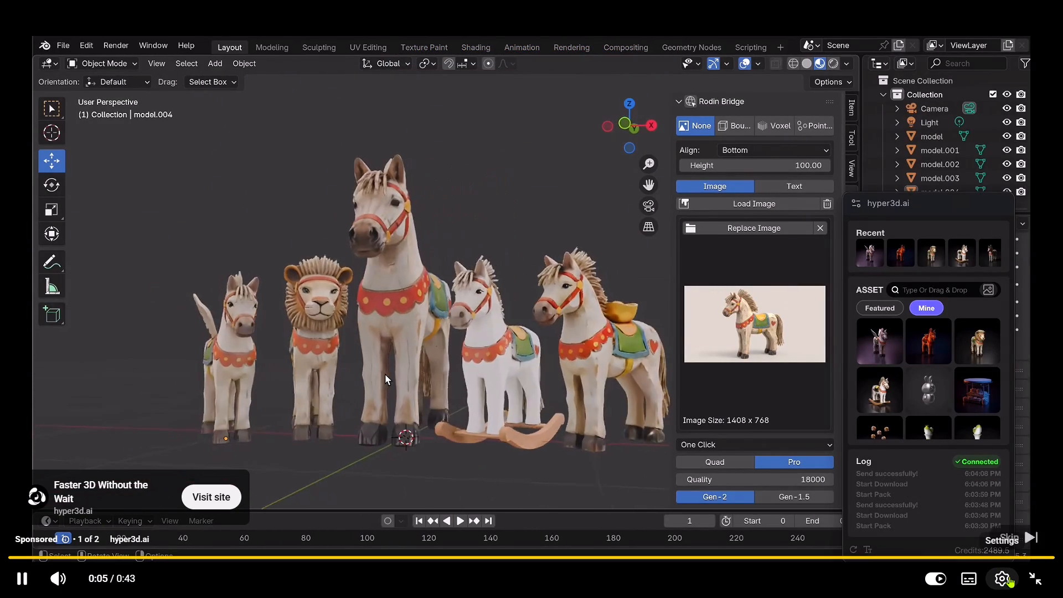
left_click(1004, 533)
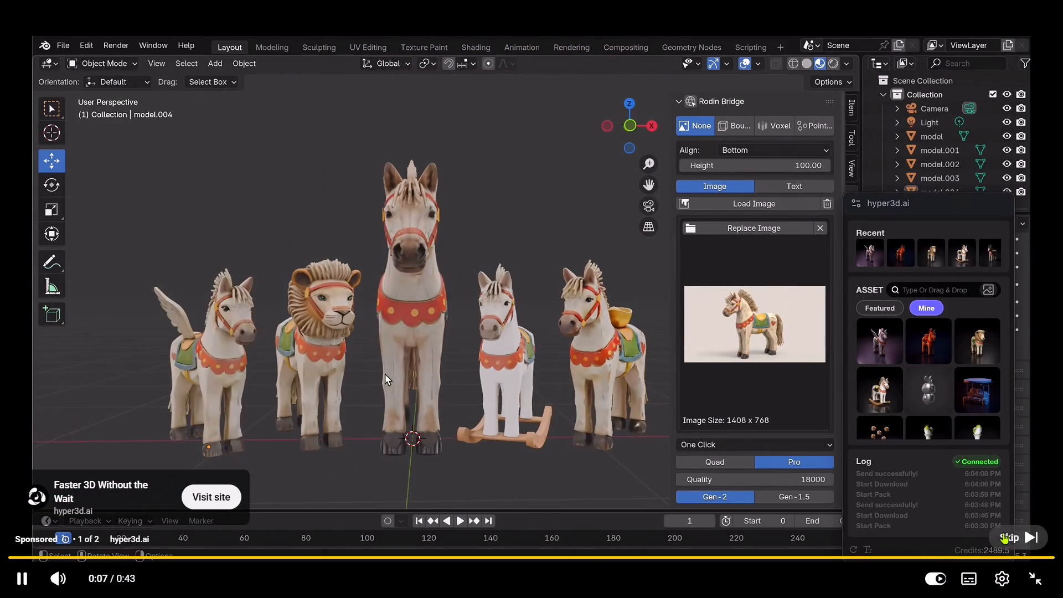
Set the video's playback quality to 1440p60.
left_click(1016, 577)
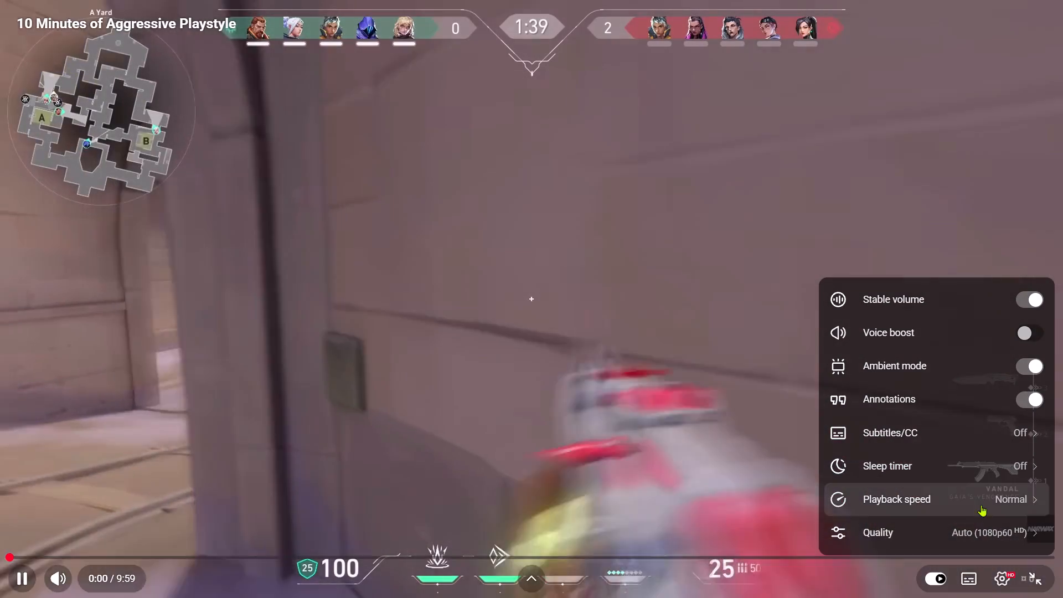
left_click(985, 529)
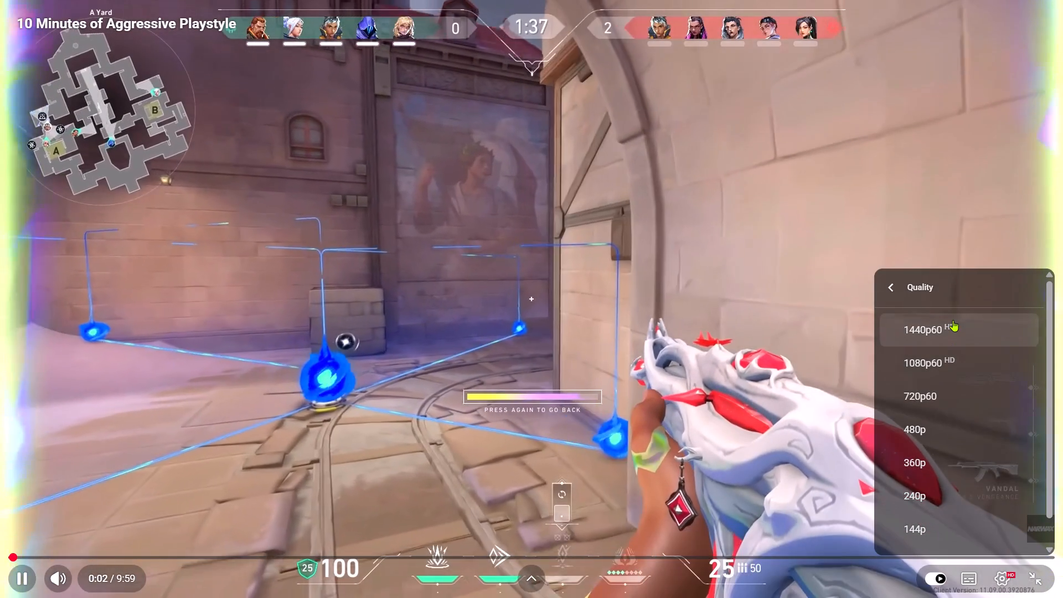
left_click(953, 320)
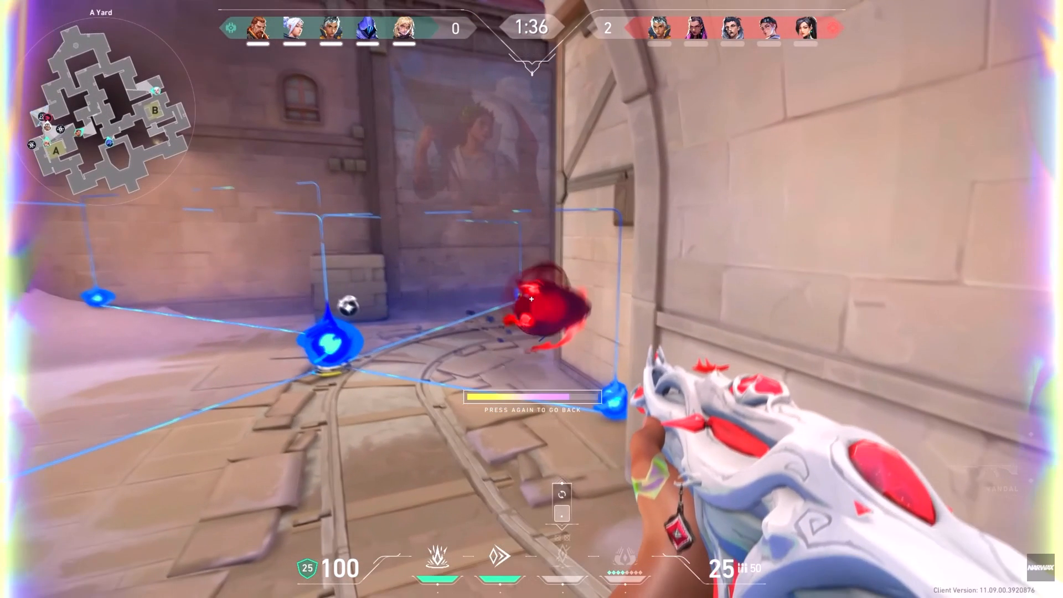
Start a new screen recording of the full-screen gameplay and set the playback quality to 1080p60.
key("alt+super+r")
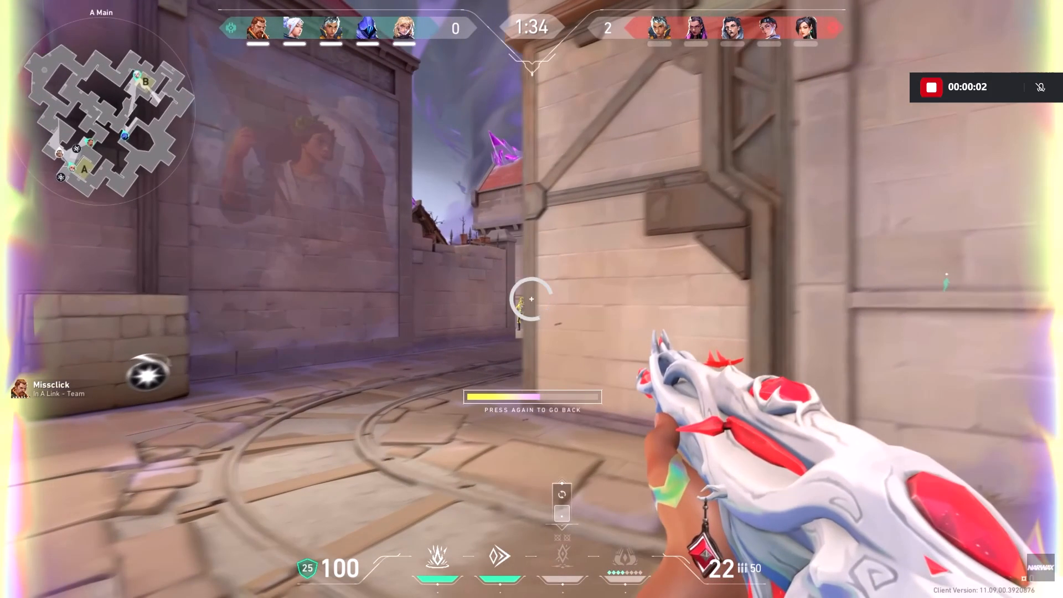
left_click(1005, 586)
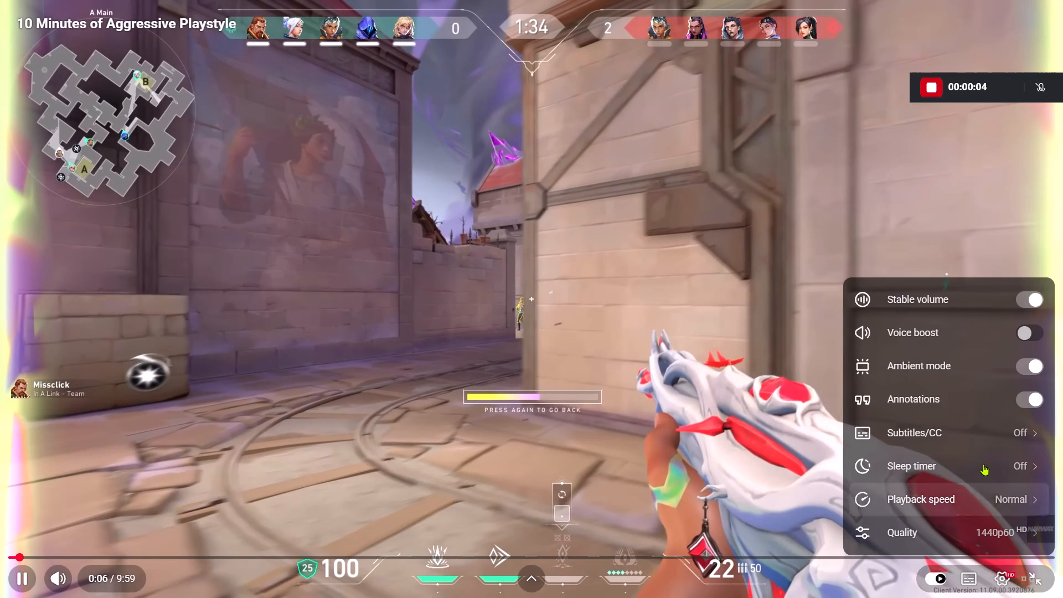
left_click(968, 527)
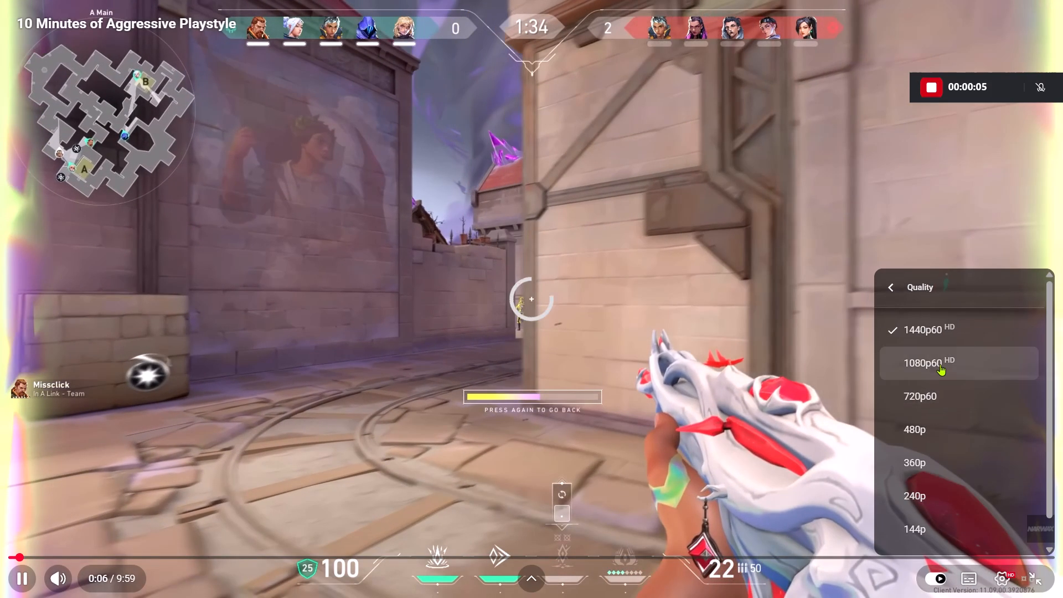
left_click(941, 363)
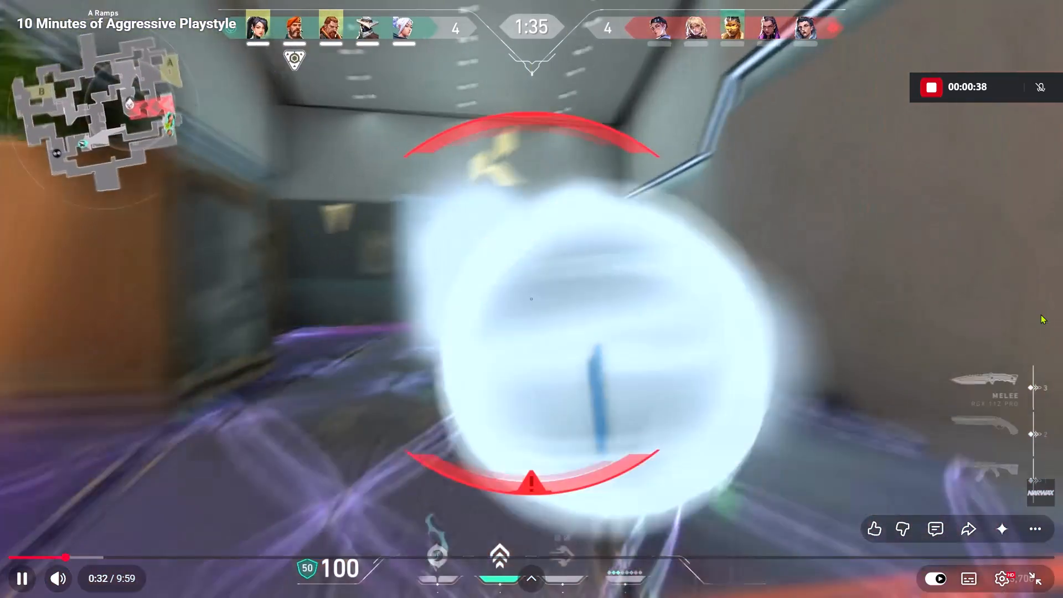
Exit full screen and stop the screen recording at about 39 seconds.
left_click(1031, 576)
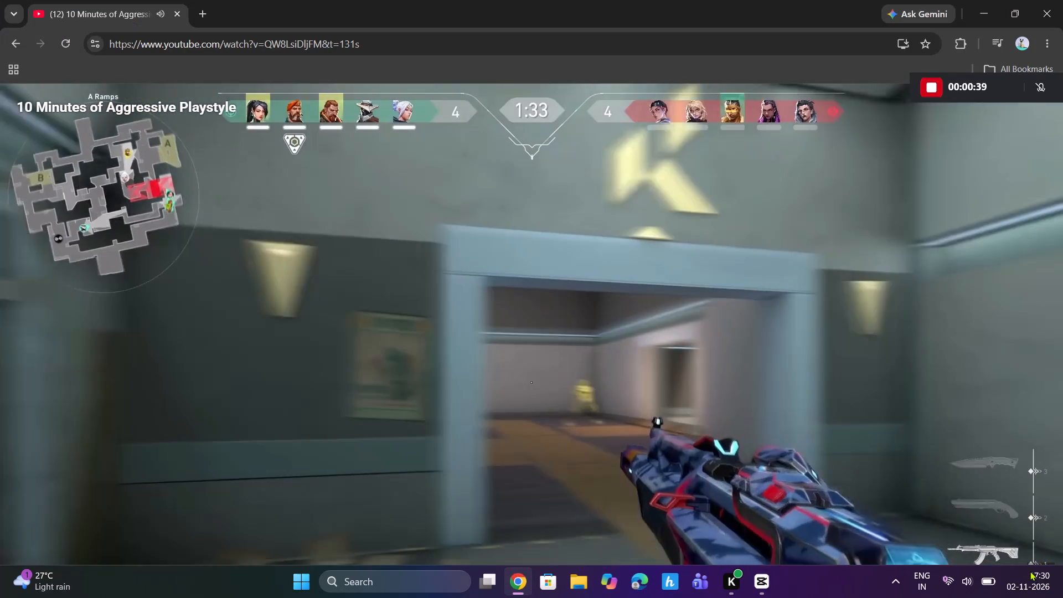
left_click(926, 89)
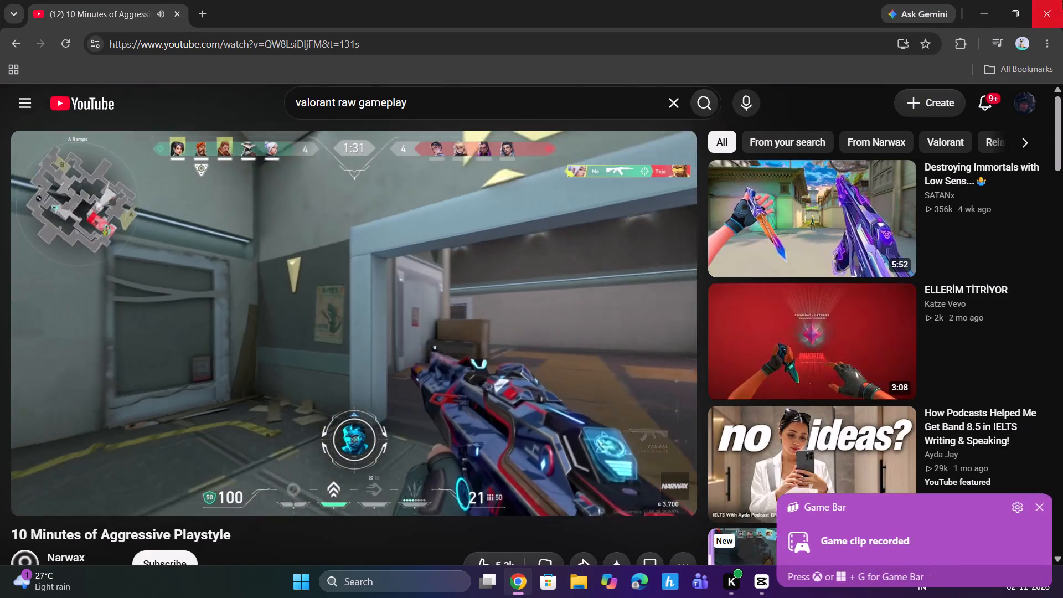
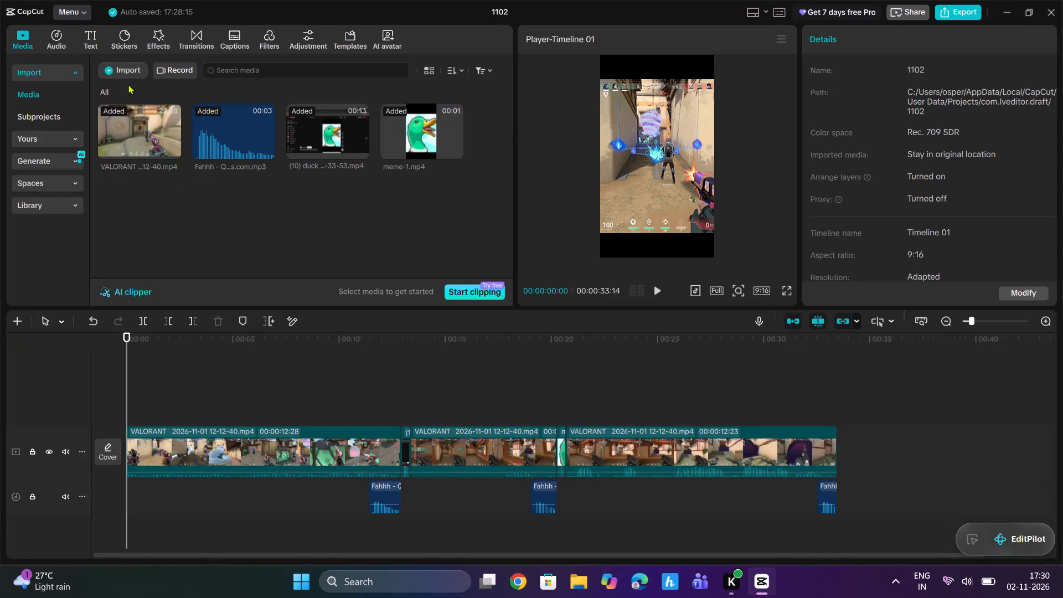
Import the "10 Minutes of Aggressive Playstyle" recording from the Captures folder and add it at the start of the timeline.
left_click(122, 66)
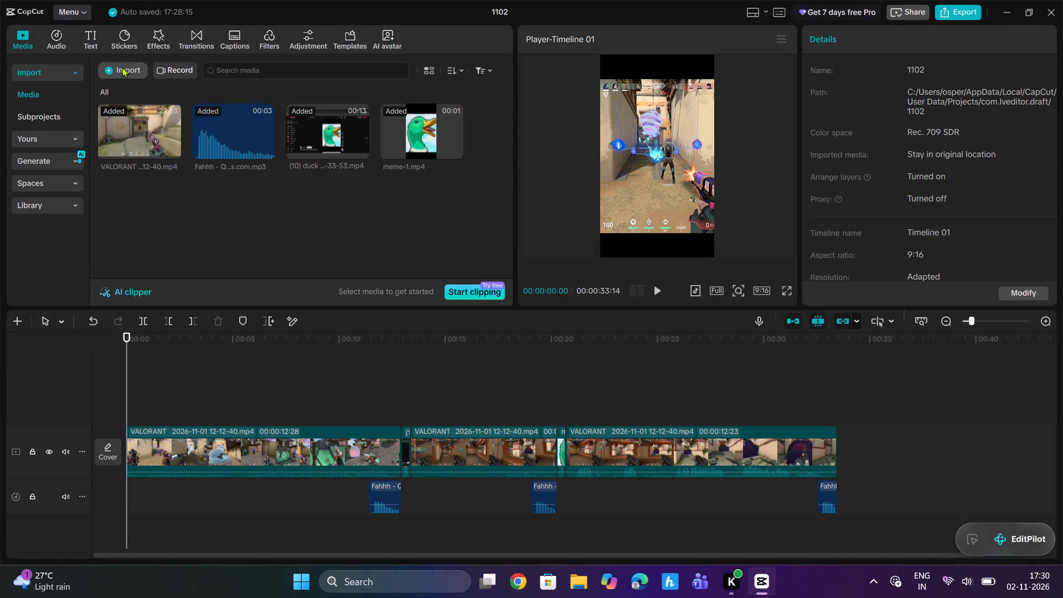
left_click(123, 87)
left_click(125, 91)
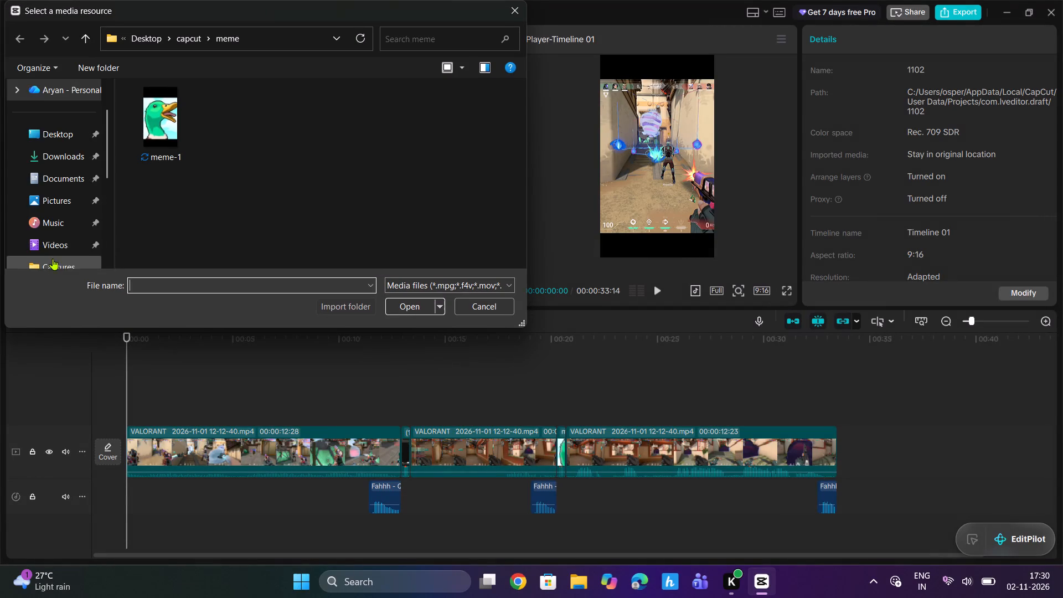
scroll(51, 193, "down", 3)
left_click(70, 94)
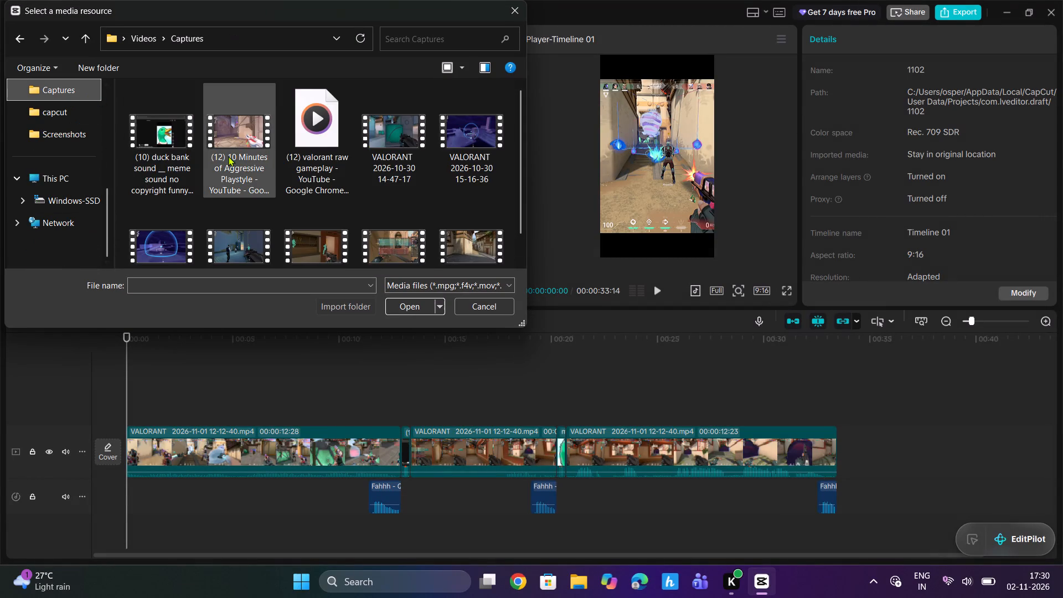
double_click(242, 151)
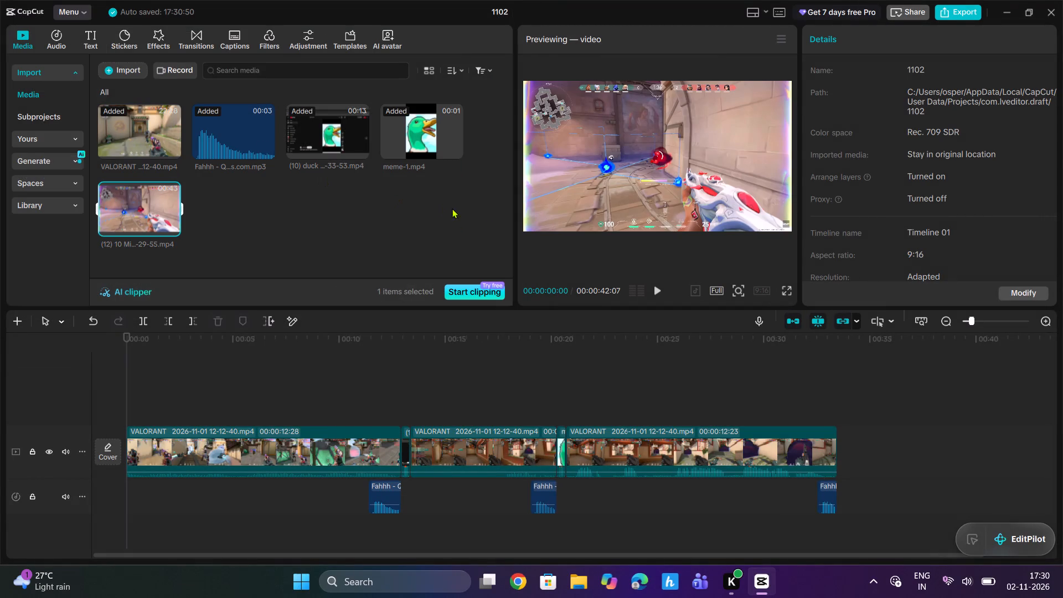
left_click(174, 230)
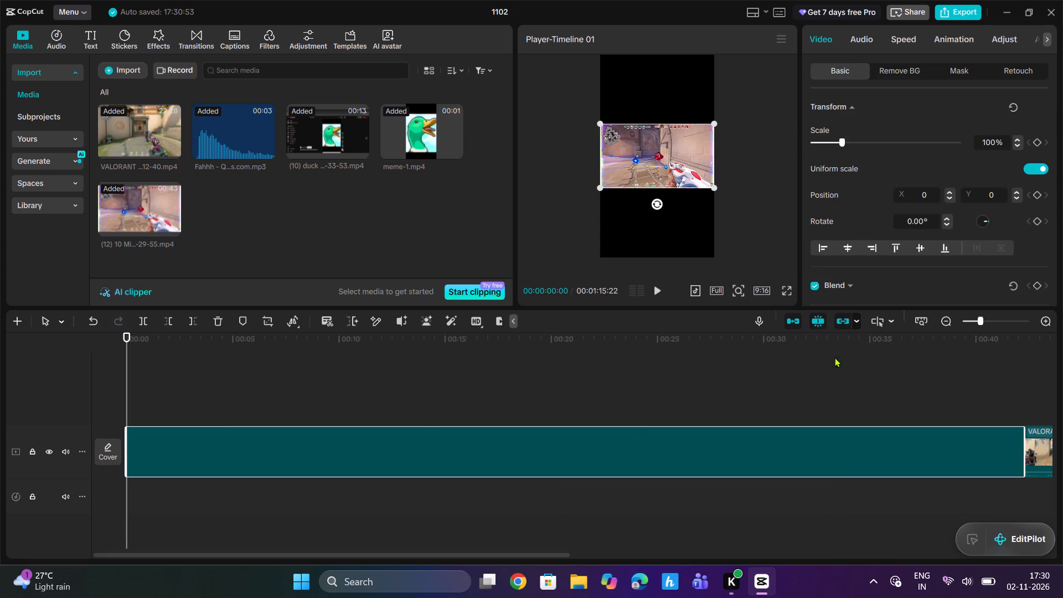
Enlarge the new gameplay clip to about 234% scale in the vertical frame.
left_click_drag(601, 188, 502, 249)
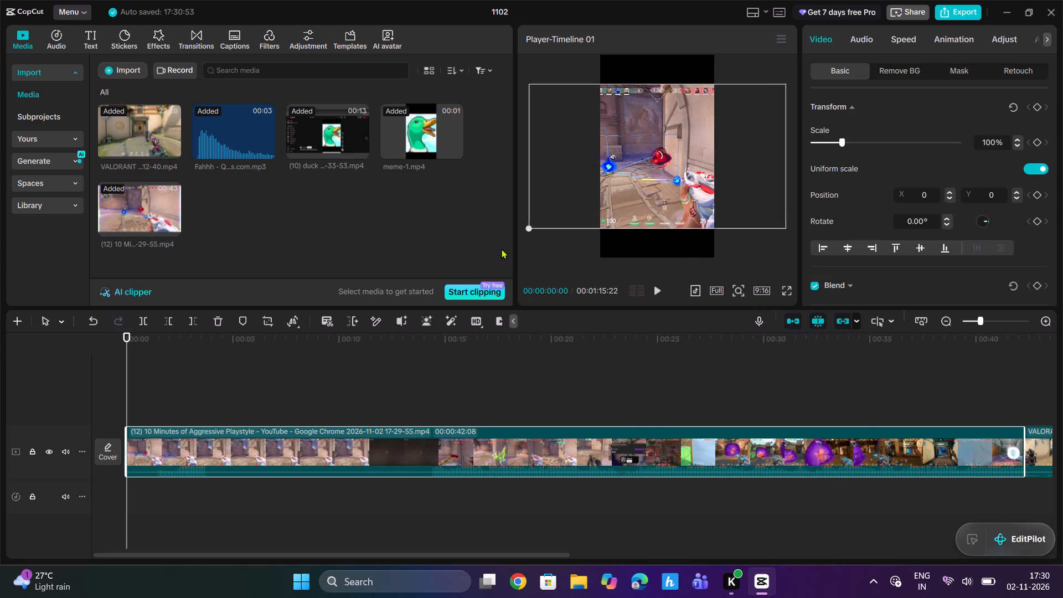
left_click_drag(502, 249, 496, 251)
Trim away the first part of the new gameplay clip up to 00:00:24:18.
left_click_drag(127, 347, 401, 355)
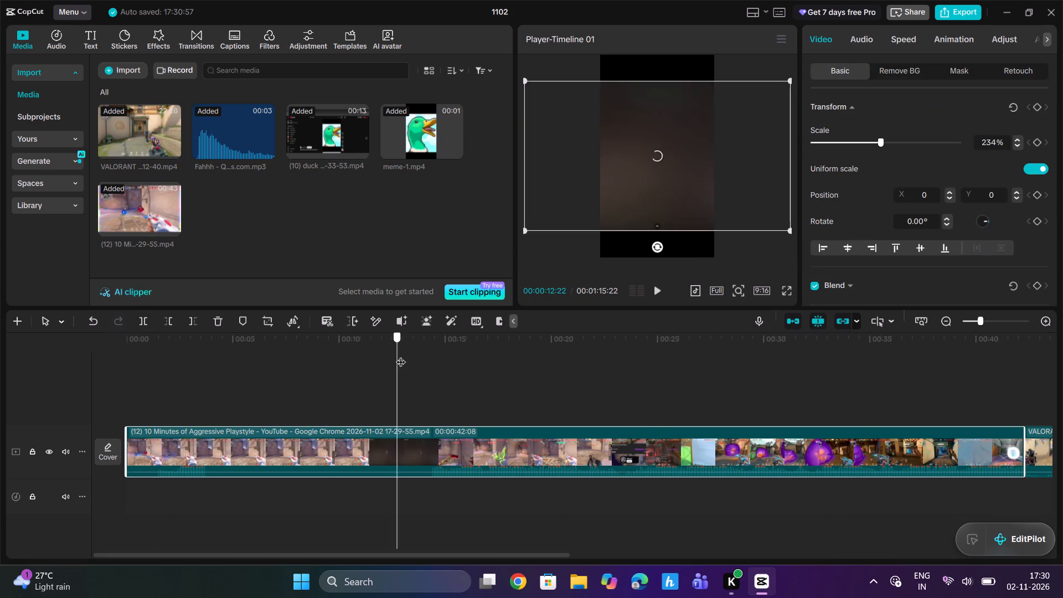
left_click_drag(401, 355, 667, 389)
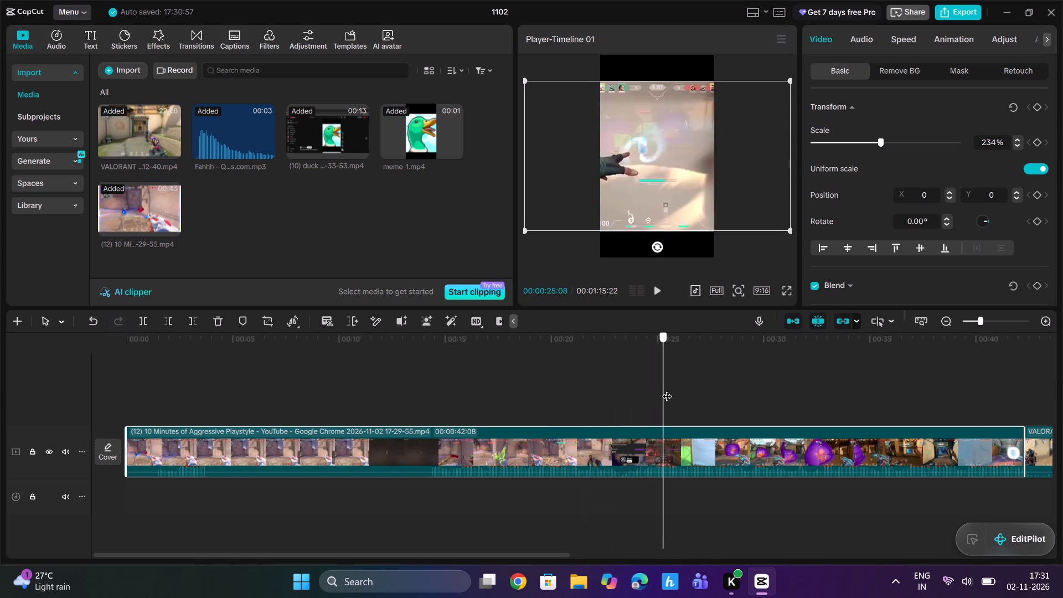
left_click_drag(667, 389, 663, 404)
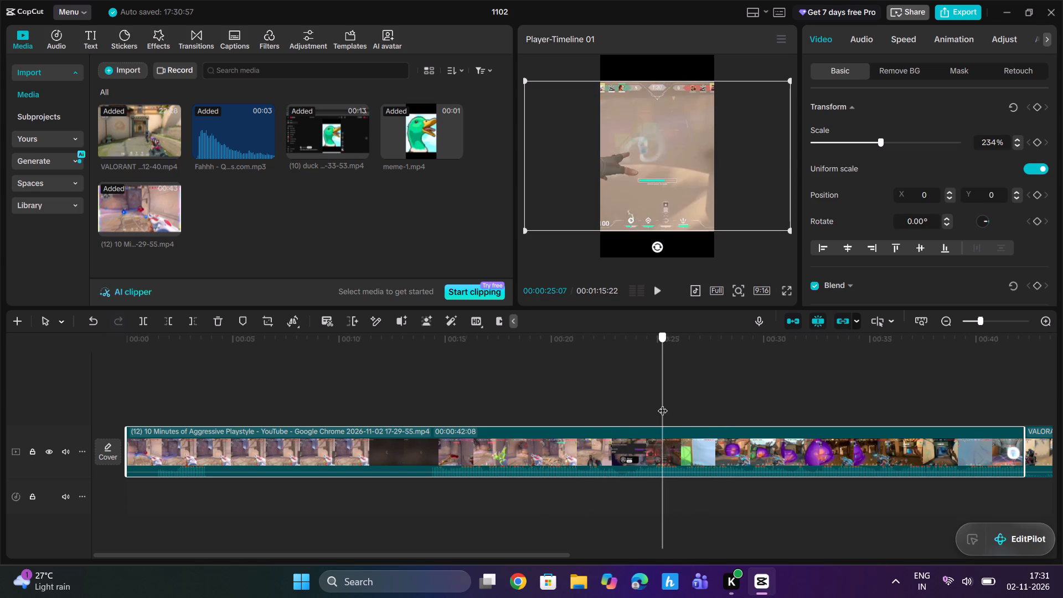
left_click_drag(663, 404, 653, 405)
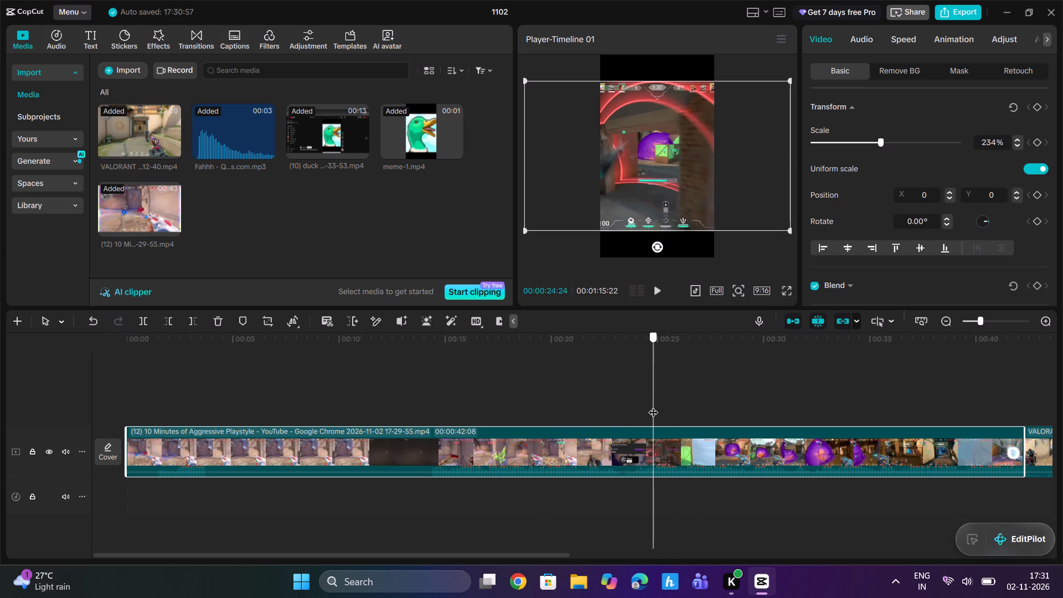
left_click_drag(653, 405, 645, 410)
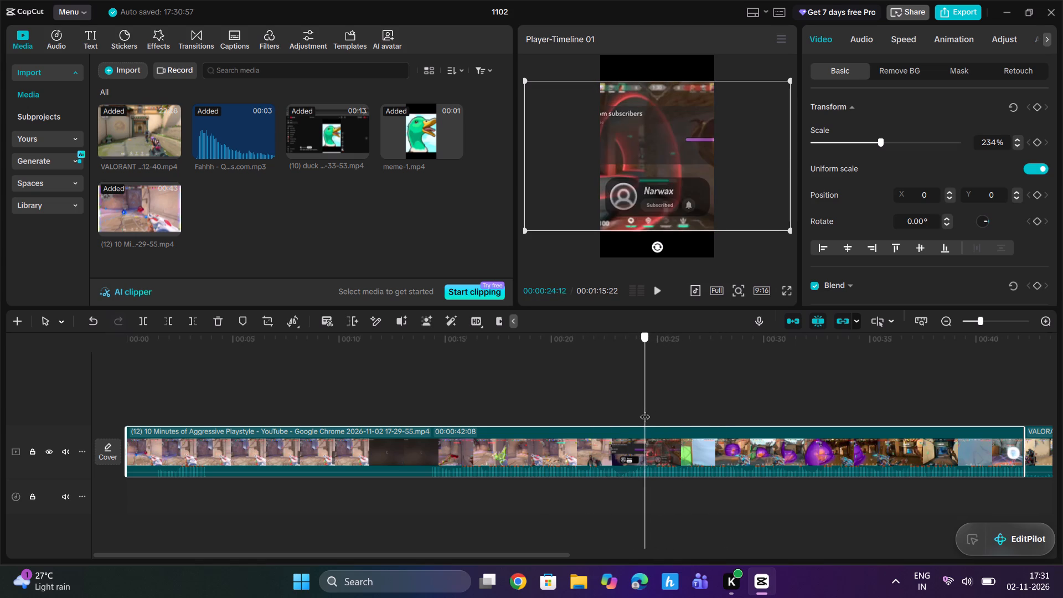
left_click_drag(645, 410, 649, 408)
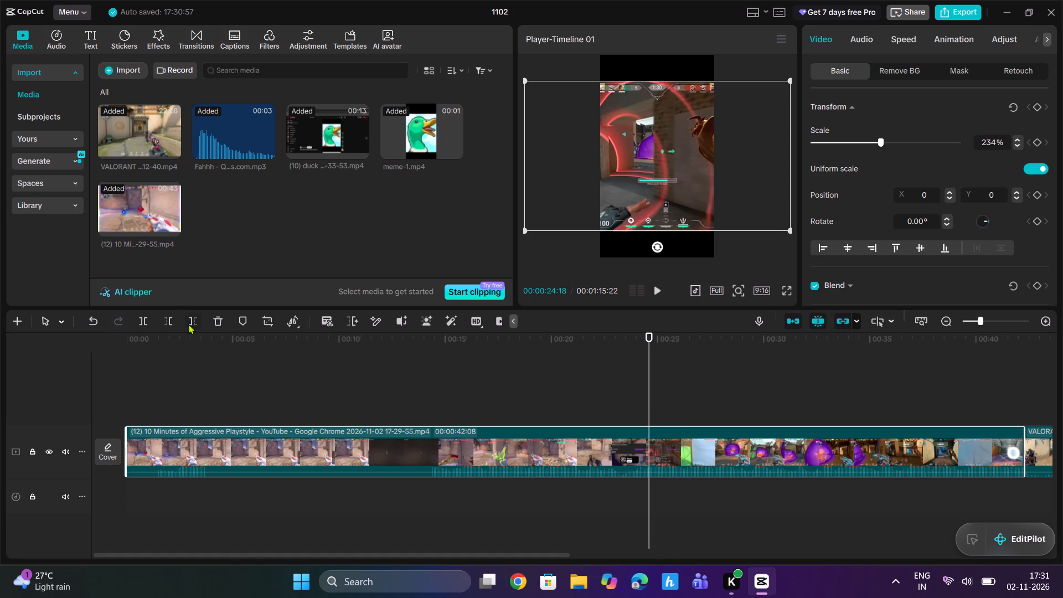
left_click(169, 320)
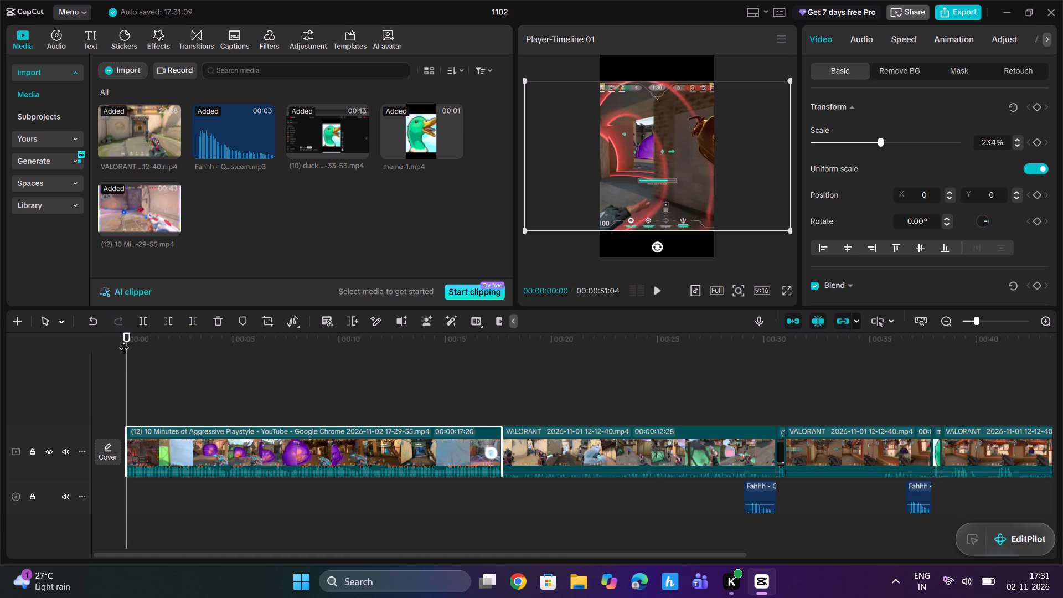
Trim away the end of the new gameplay clip after 00:00:14:06 and return the playhead to the timeline start.
left_click_drag(126, 338, 186, 338)
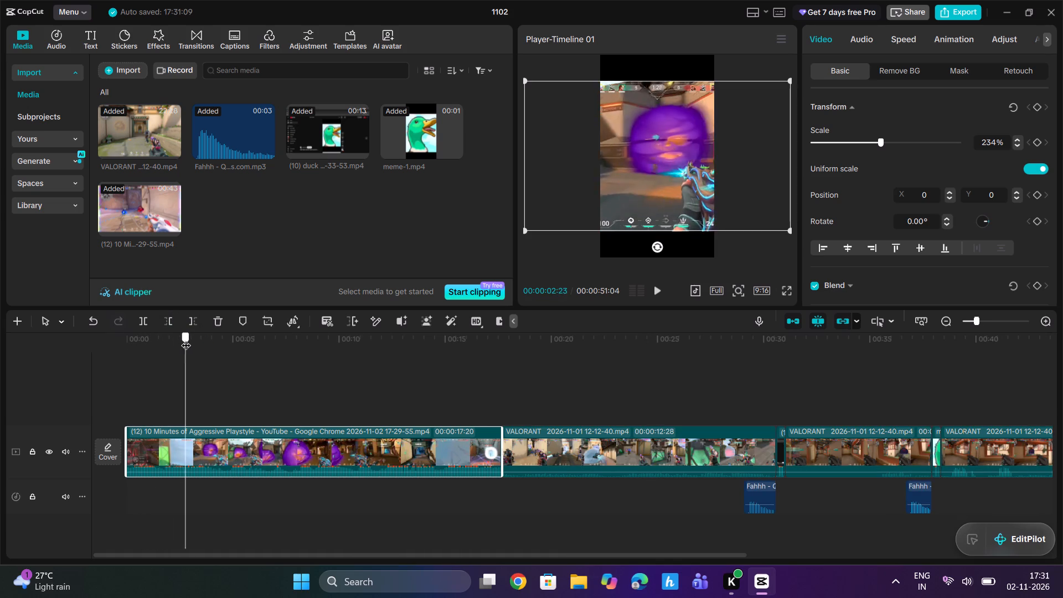
left_click_drag(186, 338, 245, 338)
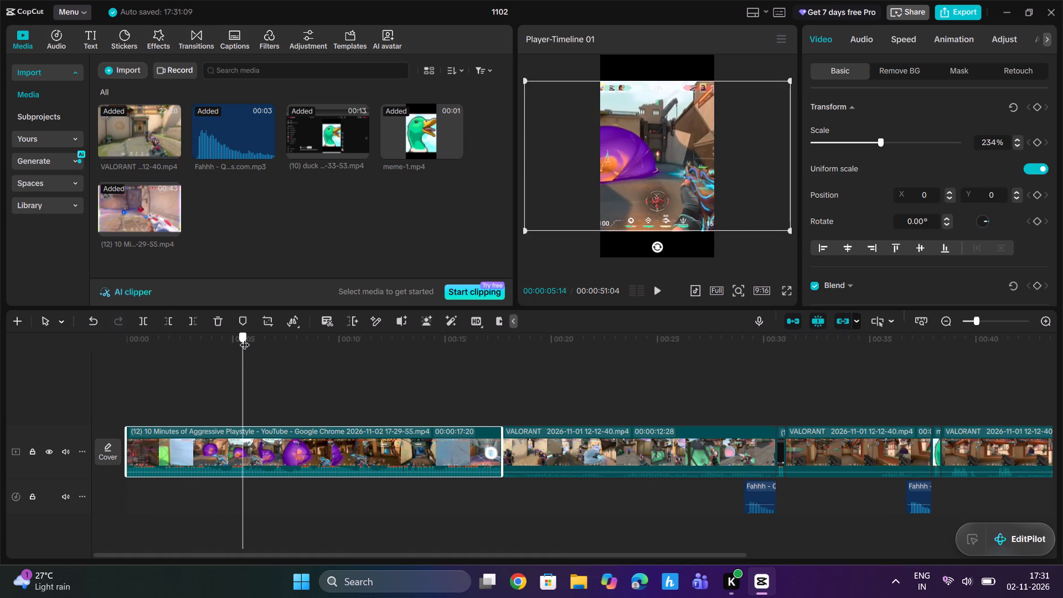
left_click_drag(245, 338, 350, 338)
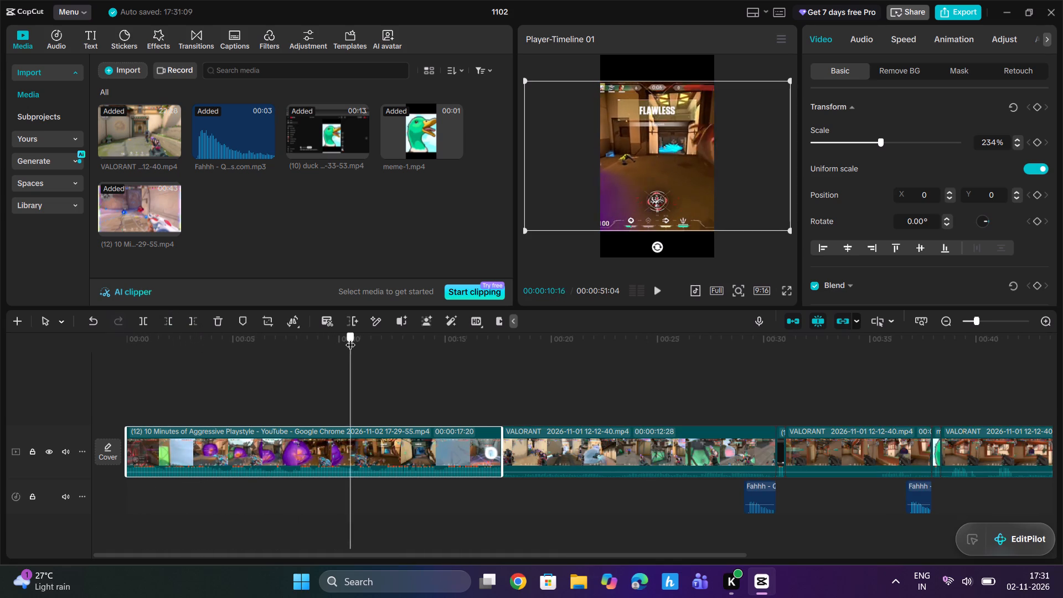
left_click_drag(350, 338, 386, 338)
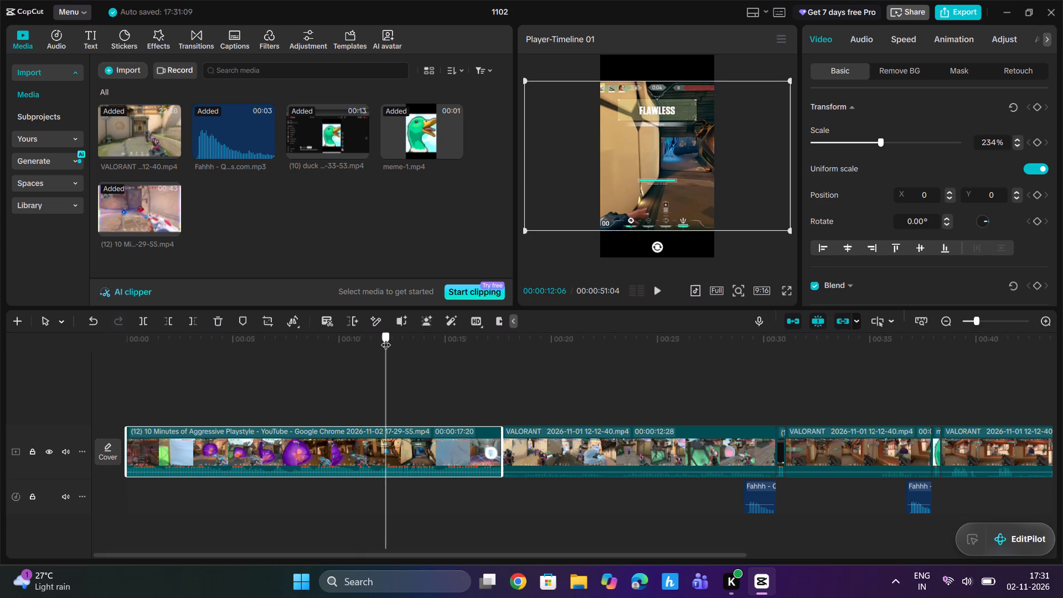
left_click_drag(386, 338, 428, 338)
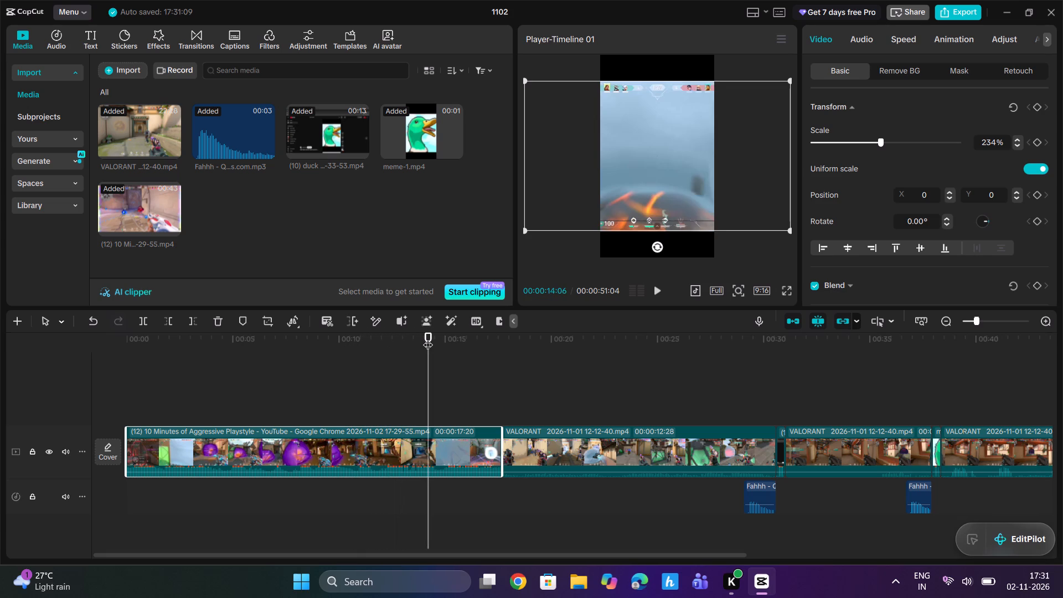
left_click(189, 318)
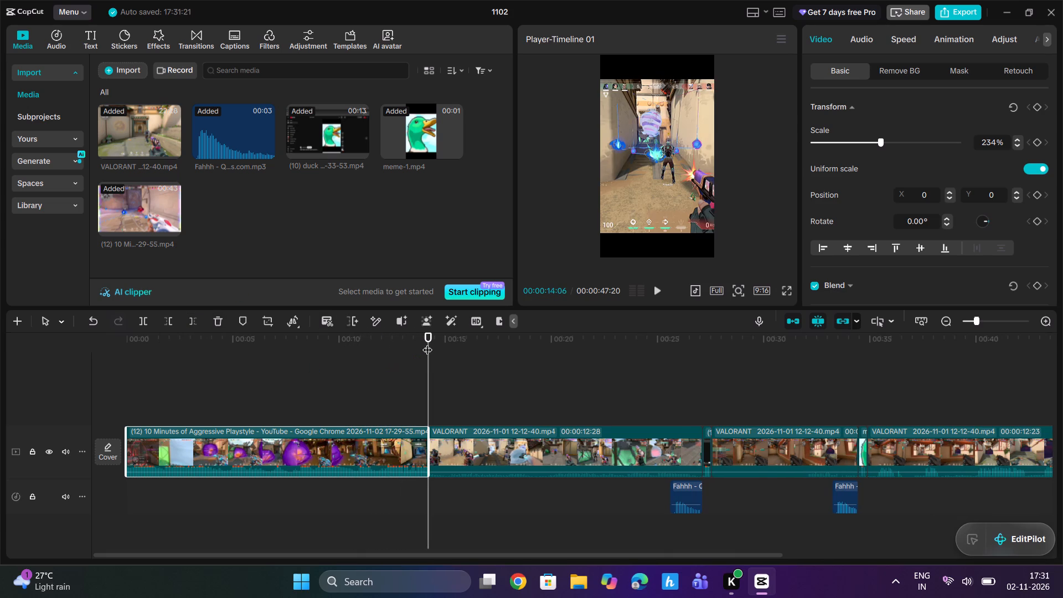
left_click_drag(430, 343, 0, 373)
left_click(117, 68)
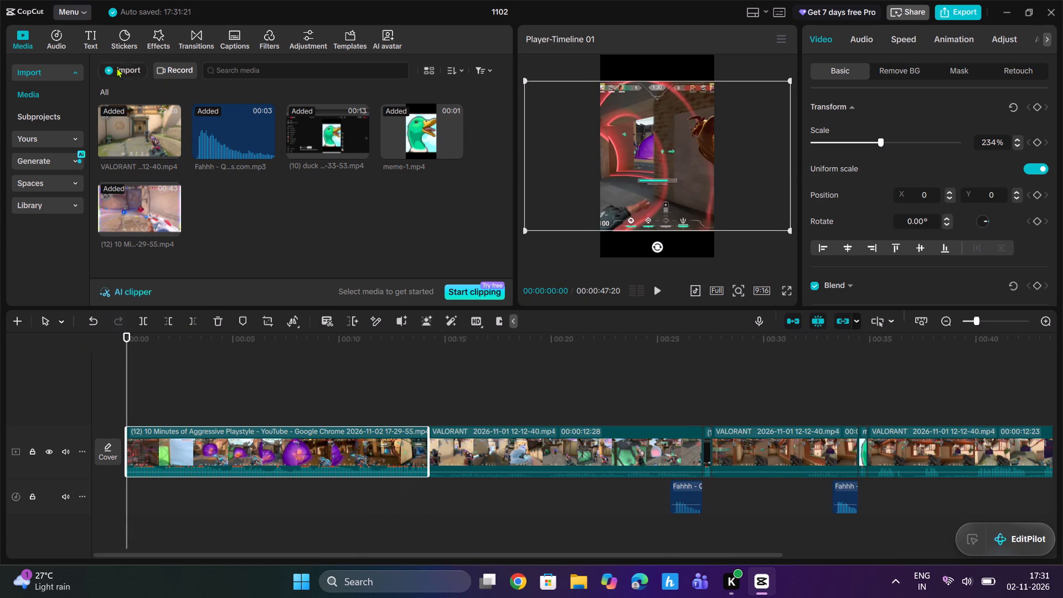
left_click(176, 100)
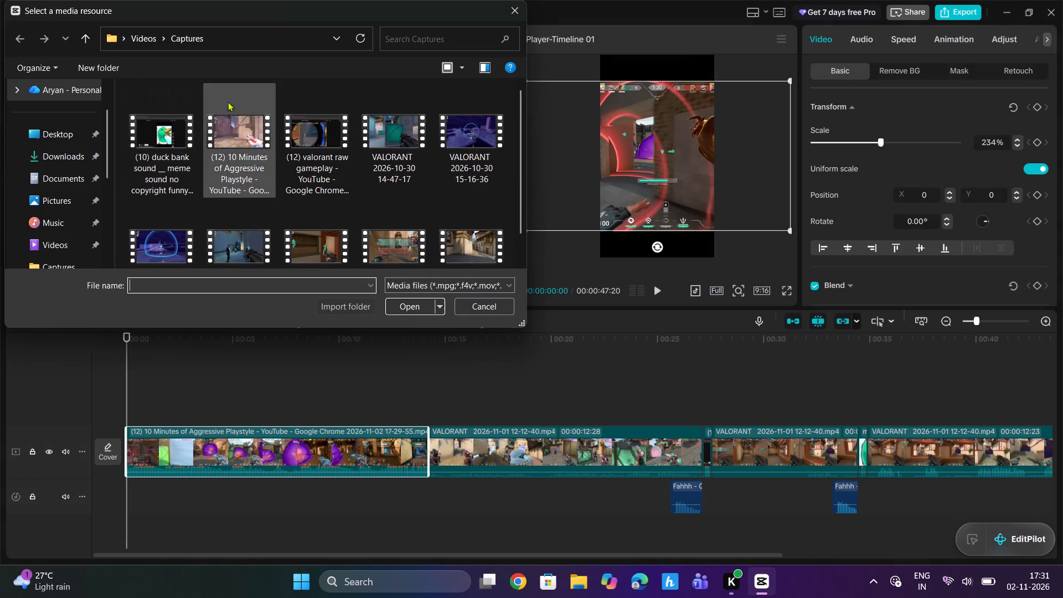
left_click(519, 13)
Add a default text layer at the start of the timeline above the new gameplay clip.
left_click(87, 44)
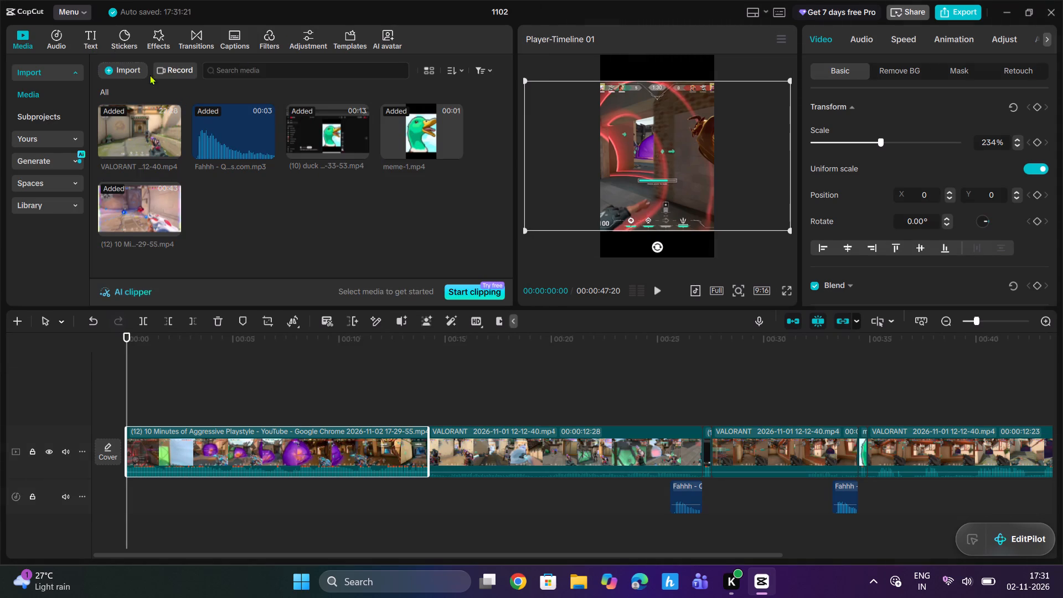
left_click(83, 32)
left_click(151, 108)
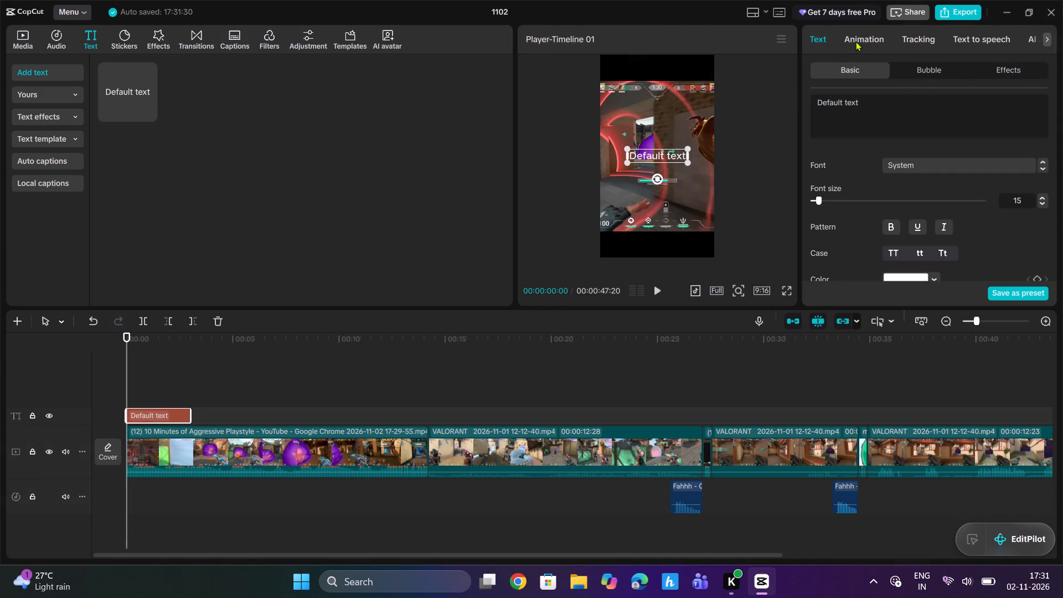
Apply the Core Magnet entrance animation to the default text.
left_click(856, 38)
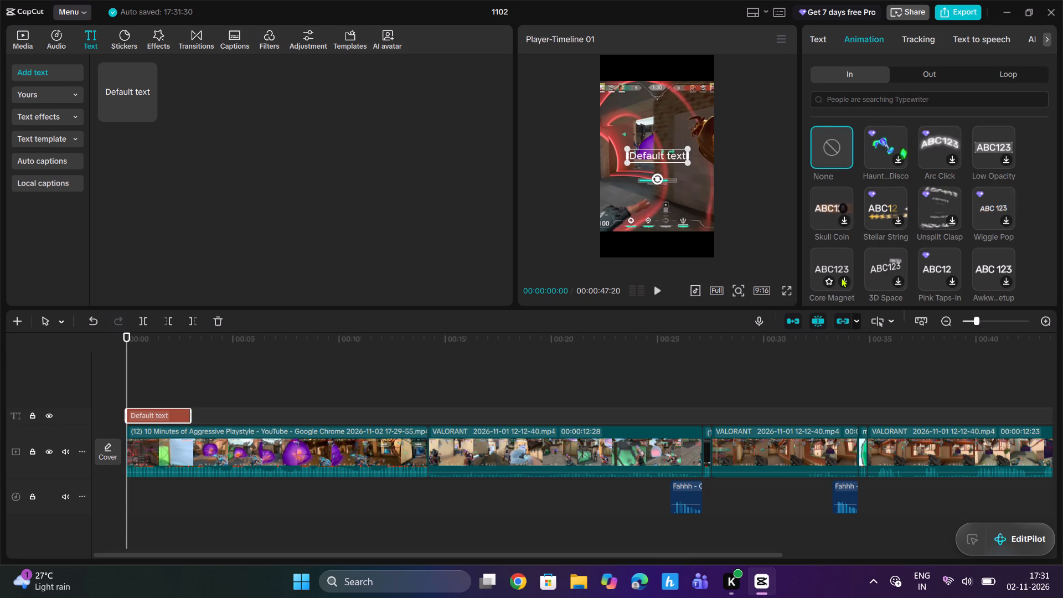
left_click(830, 262)
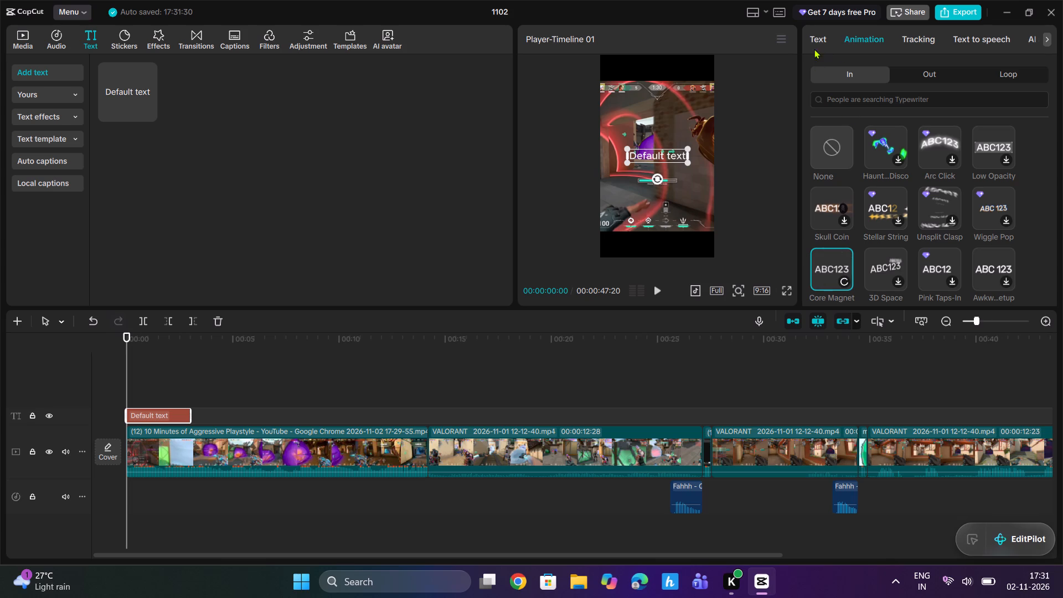
Search the exit animations for "Fade In" and apply the Fade Out animation to the default text.
left_click(925, 71)
left_click(907, 101)
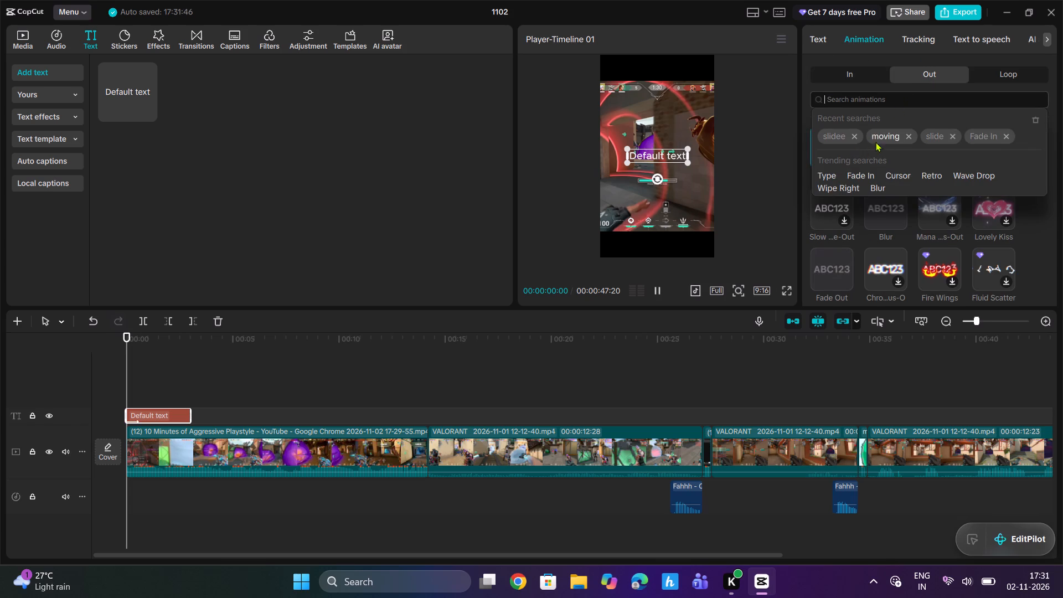
left_click(973, 135)
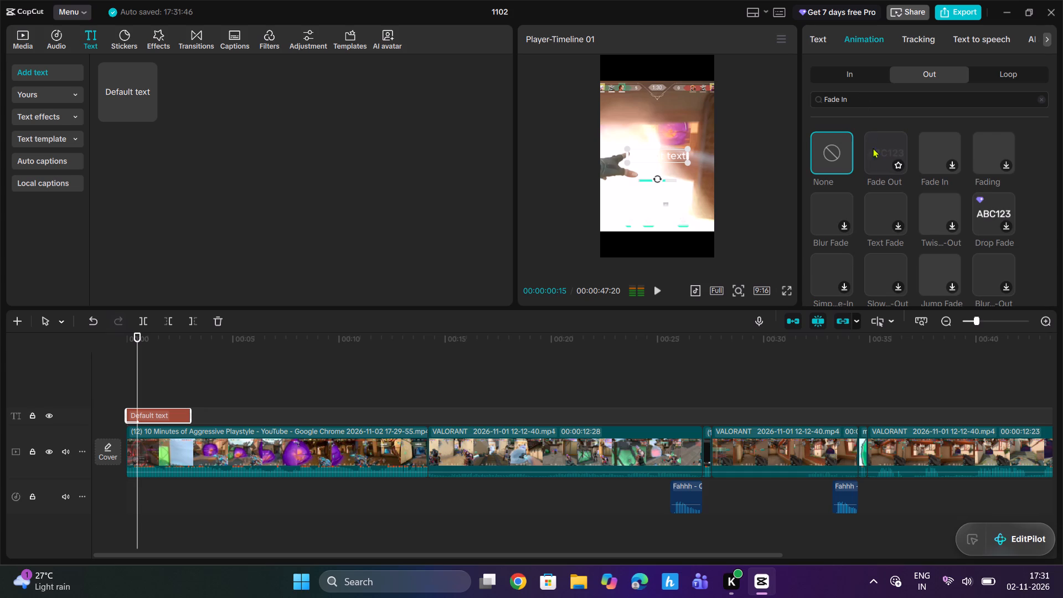
left_click(883, 157)
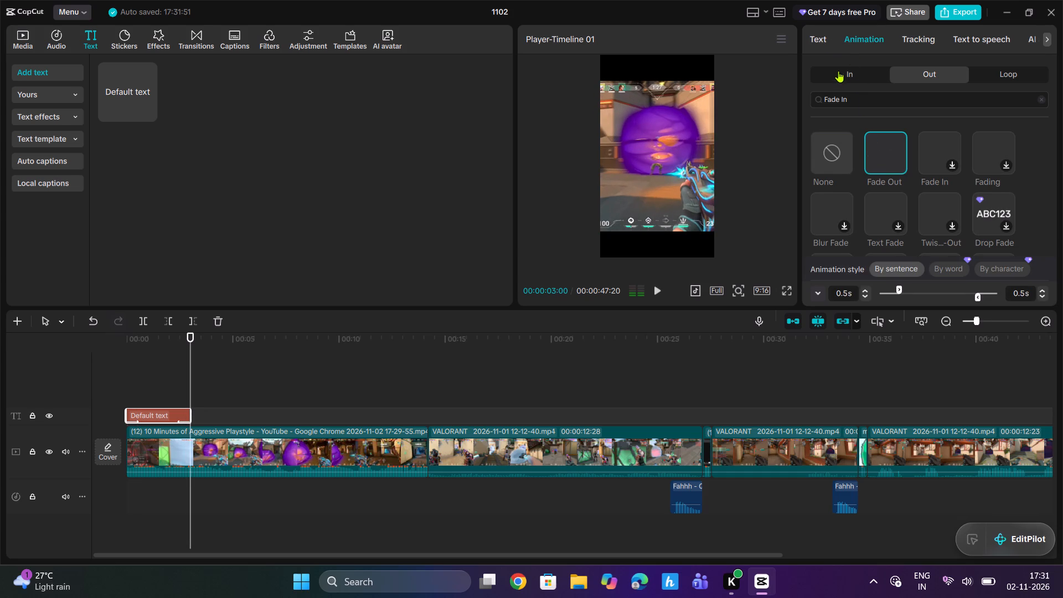
left_click(841, 74)
Change the default text's font to Lalezar.
left_click(818, 33)
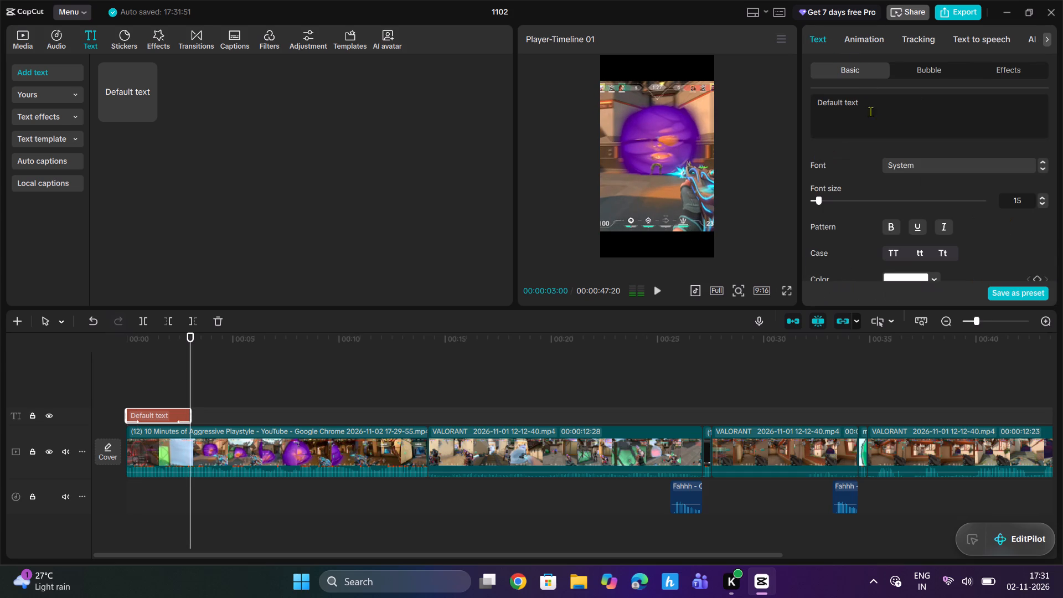
left_click(1043, 168)
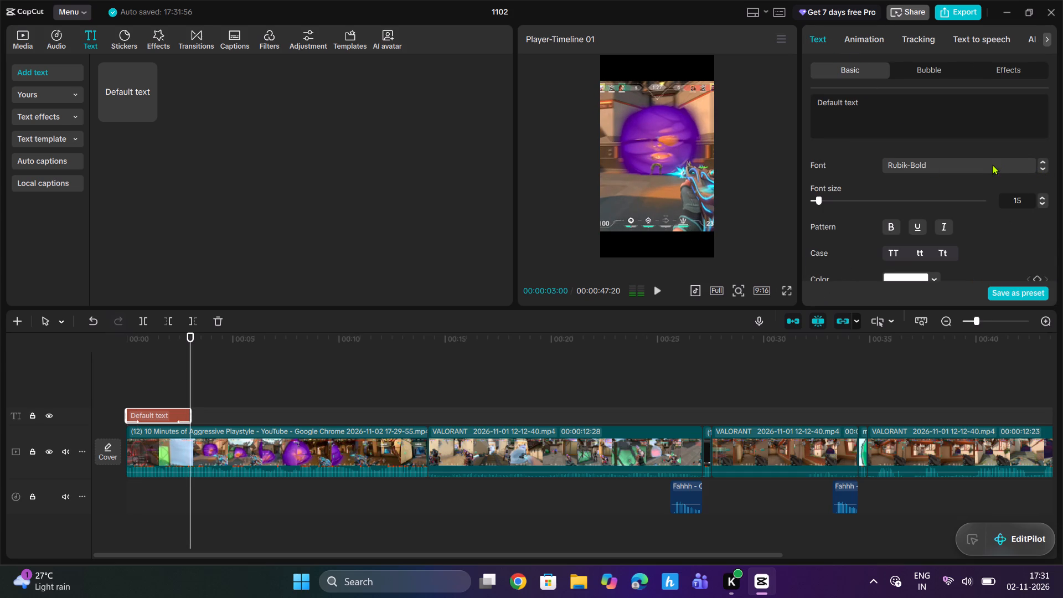
left_click(982, 163)
left_click(917, 161)
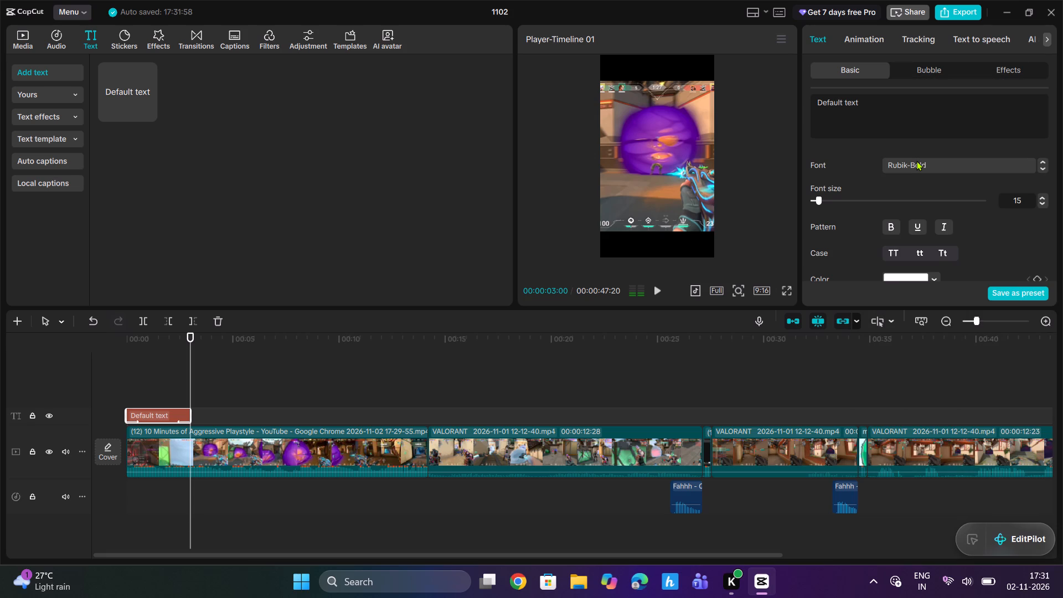
left_click(917, 161)
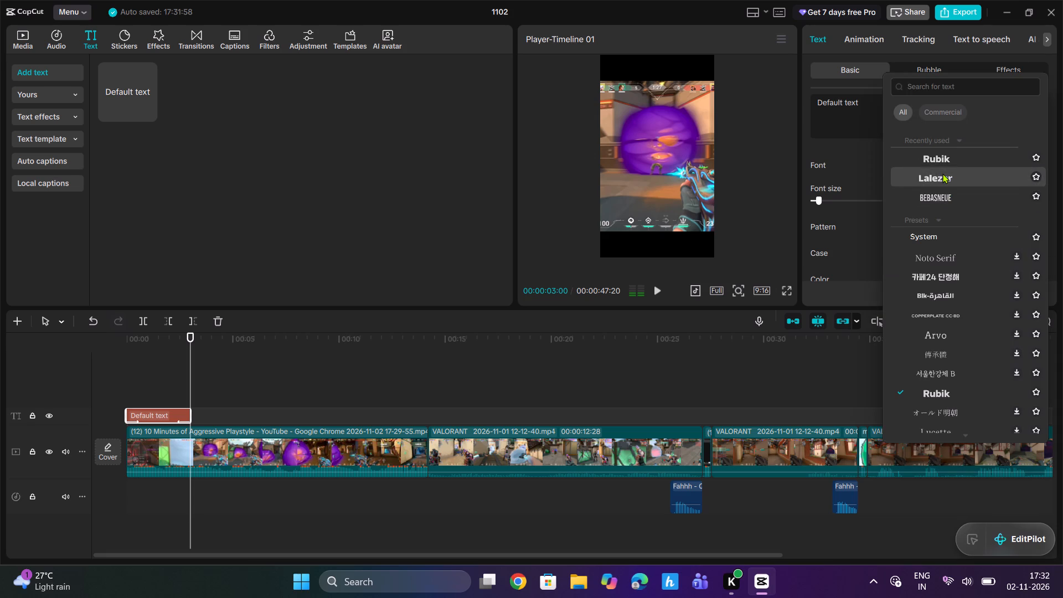
left_click(943, 173)
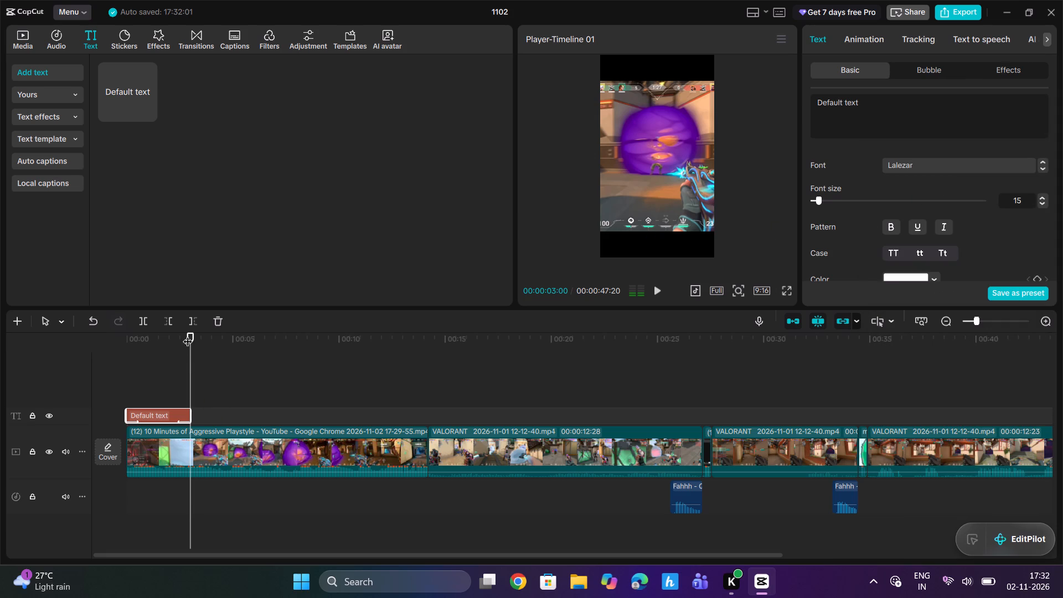
Enlarge the default text in the preview and place it horizontally centred in the upper part of the frame.
left_click_drag(188, 334, 141, 350)
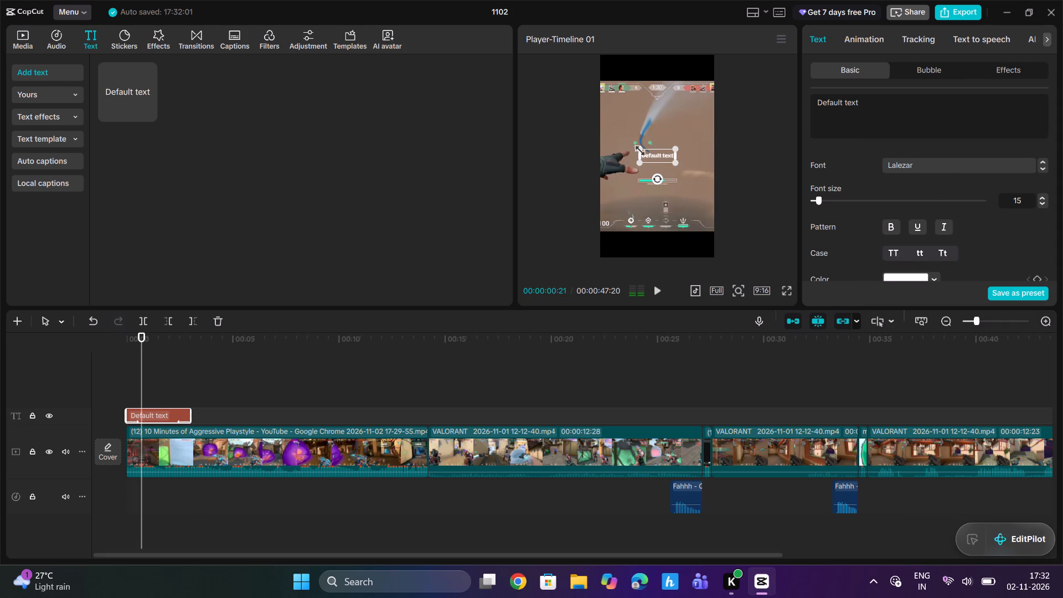
left_click_drag(636, 149, 612, 136)
left_click_drag(670, 161, 664, 109)
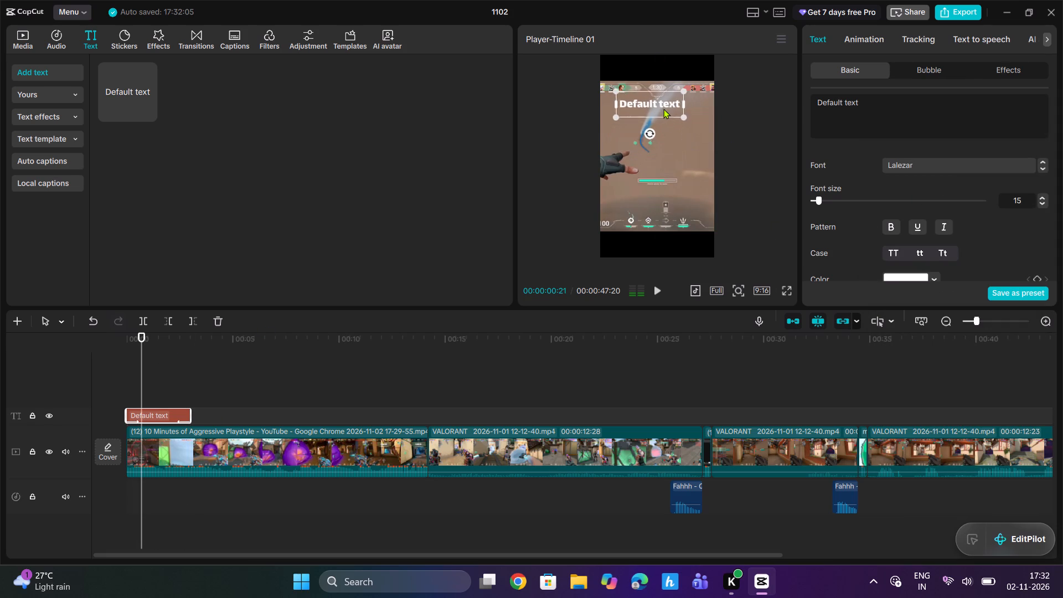
left_click_drag(664, 109, 672, 120)
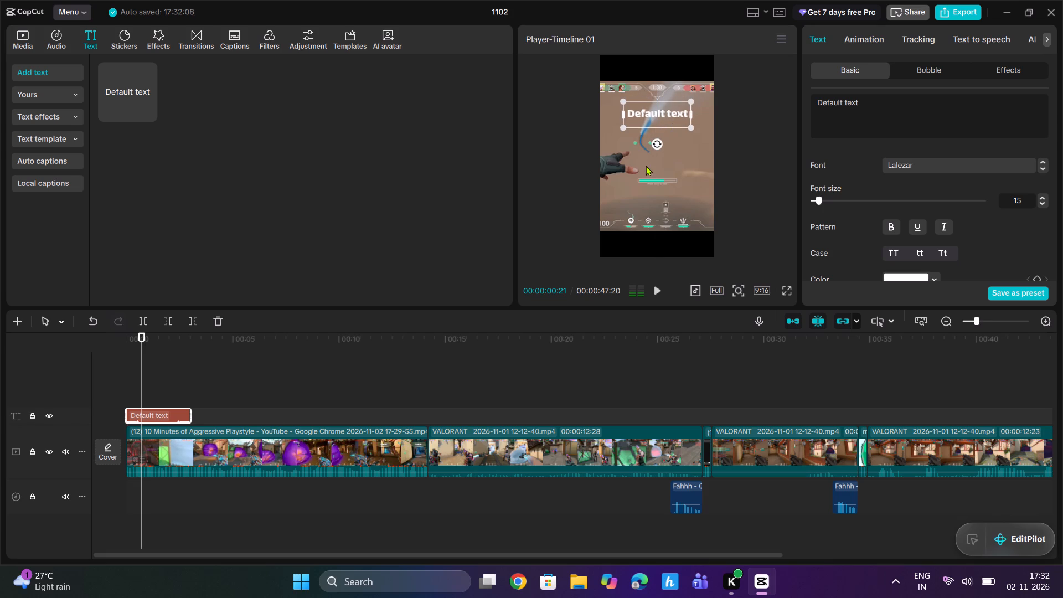
Apply the Fade In entrance animation to the opening YouTube gameplay clip with a duration of 0.8 s.
left_click_drag(146, 342, 102, 346)
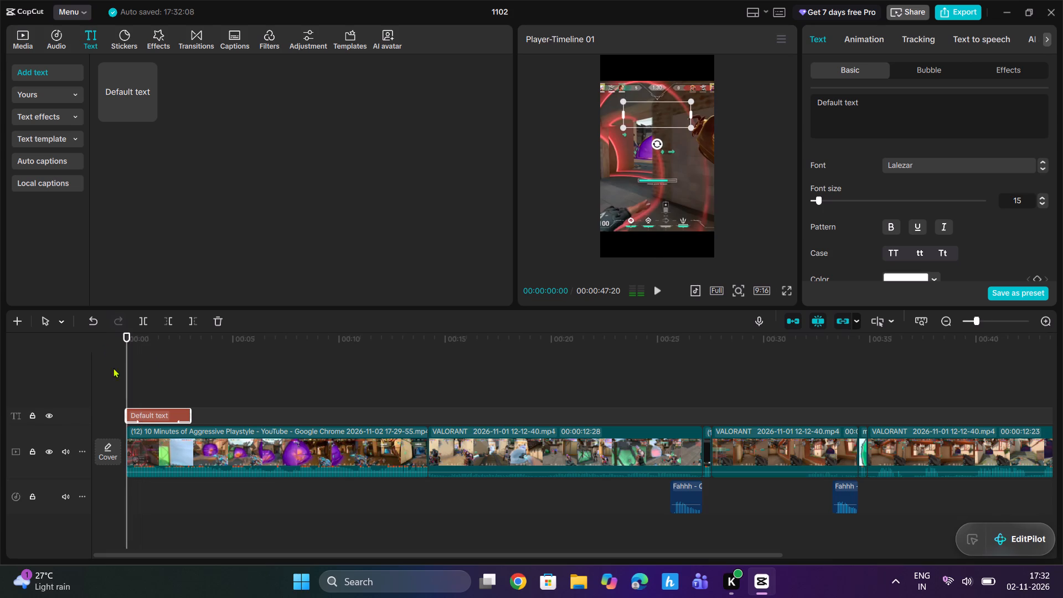
left_click(160, 458)
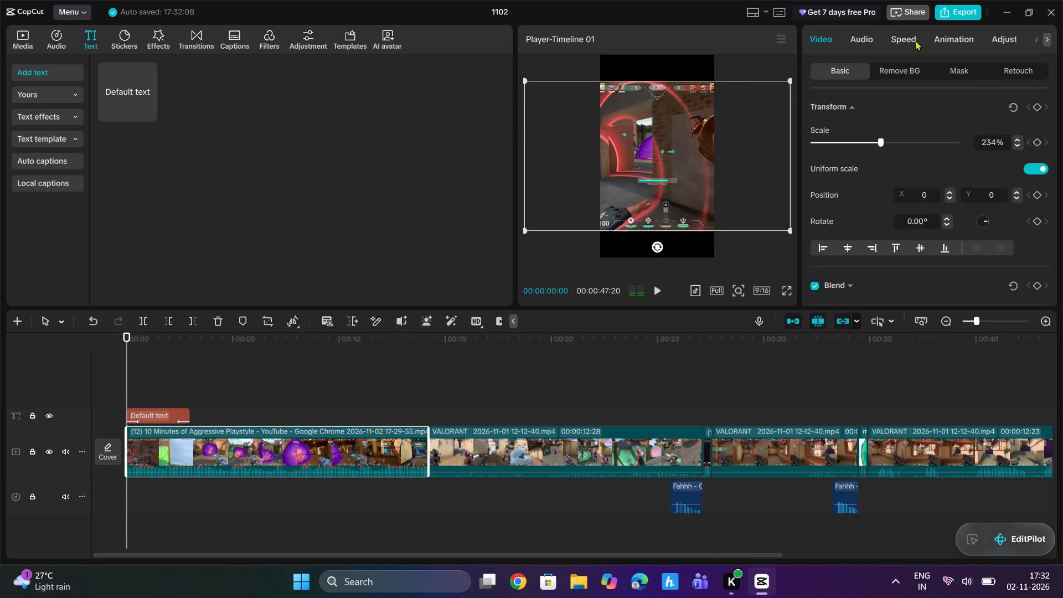
left_click(951, 37)
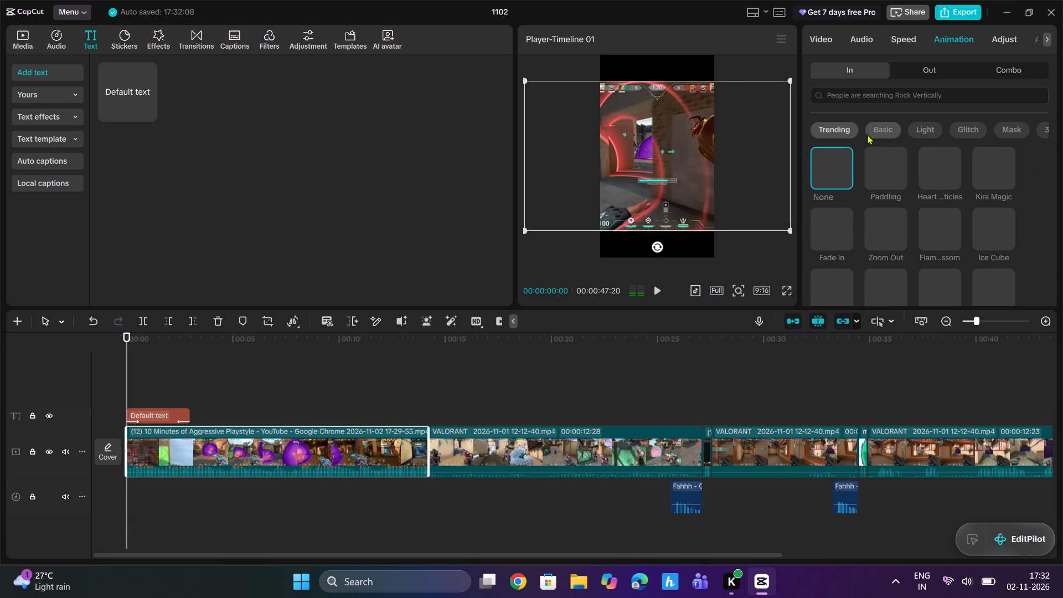
left_click(834, 229)
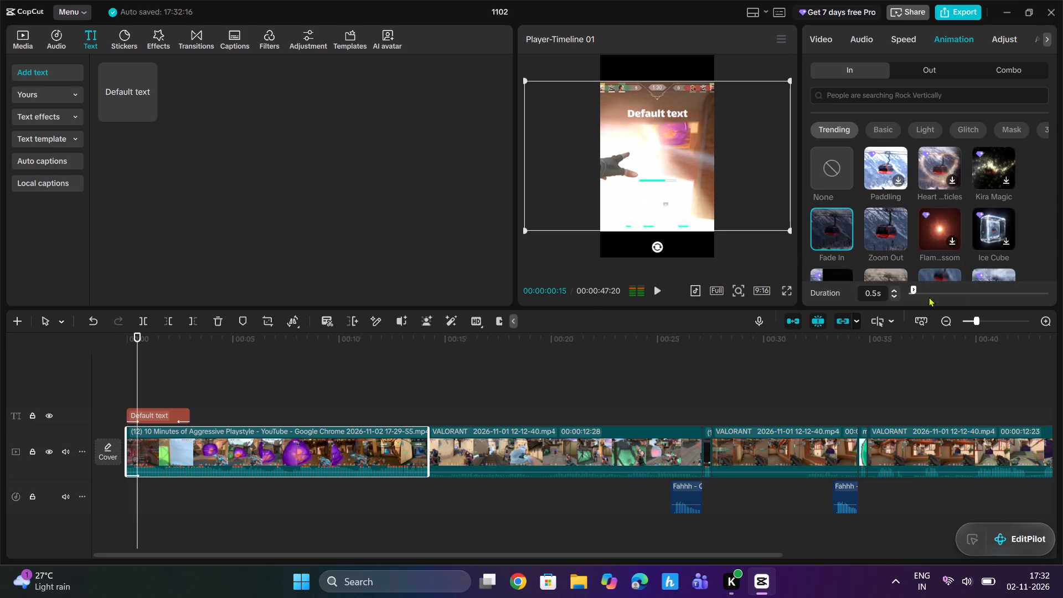
left_click(917, 288)
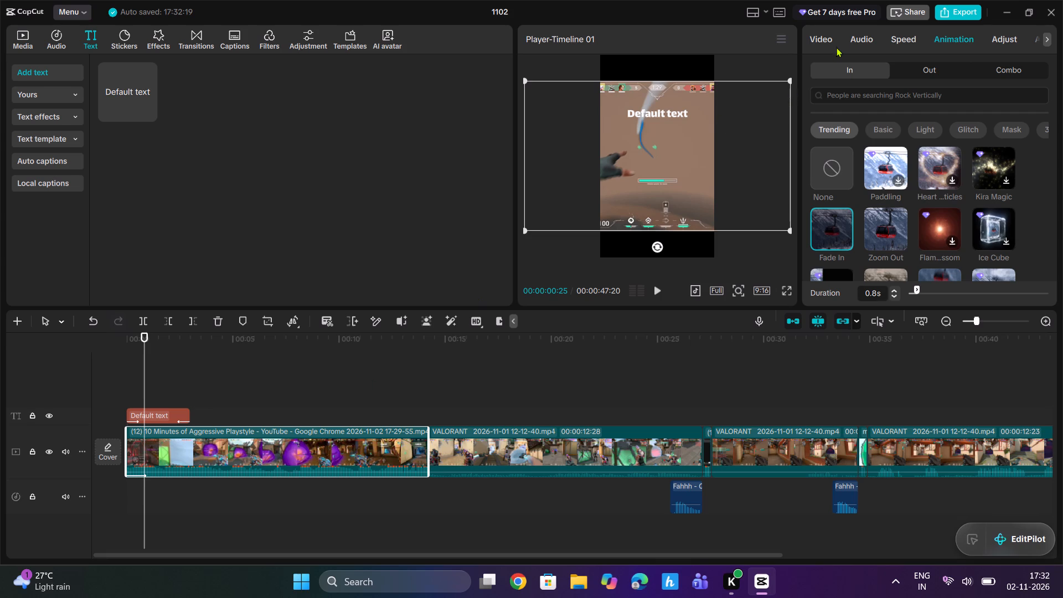
Lower the audio volume of the opening YouTube gameplay clip.
left_click(866, 35)
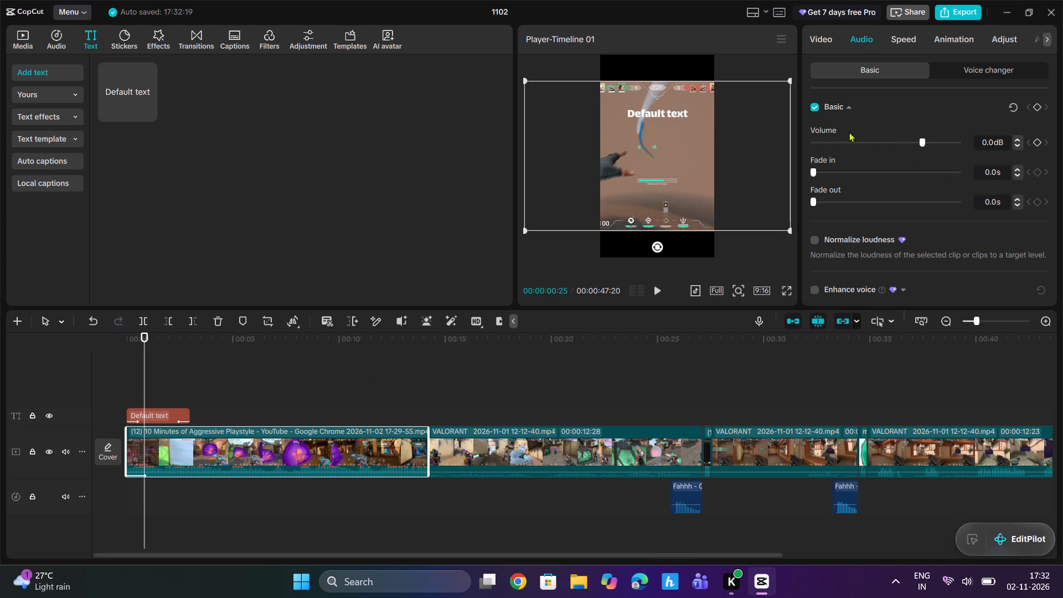
left_click_drag(906, 140, 899, 144)
Lower the audio volume of the VALORANT clip directly after the YouTube gameplay clip.
left_click(510, 445)
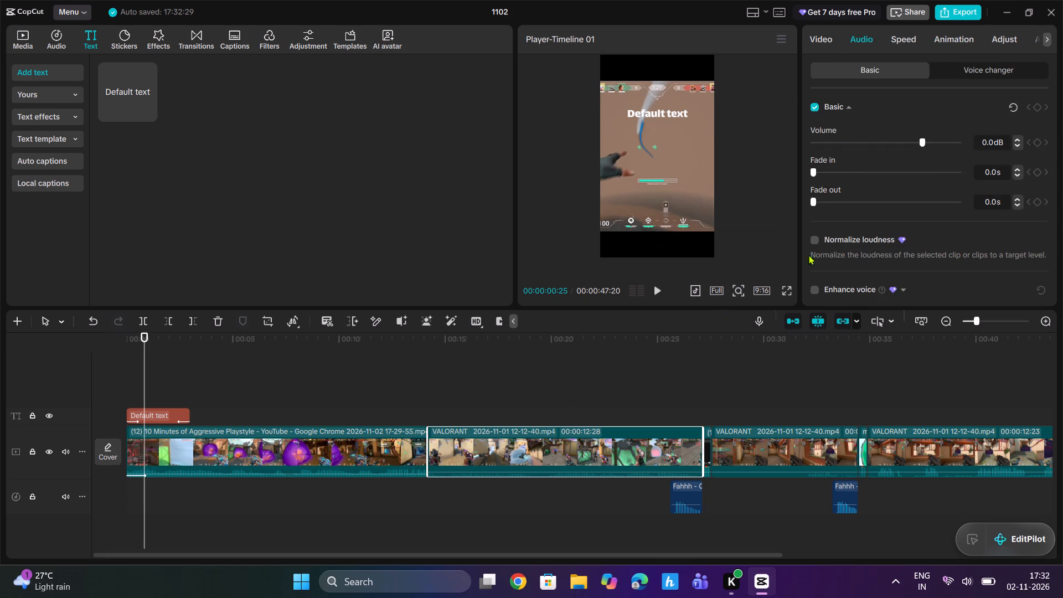
left_click(906, 142)
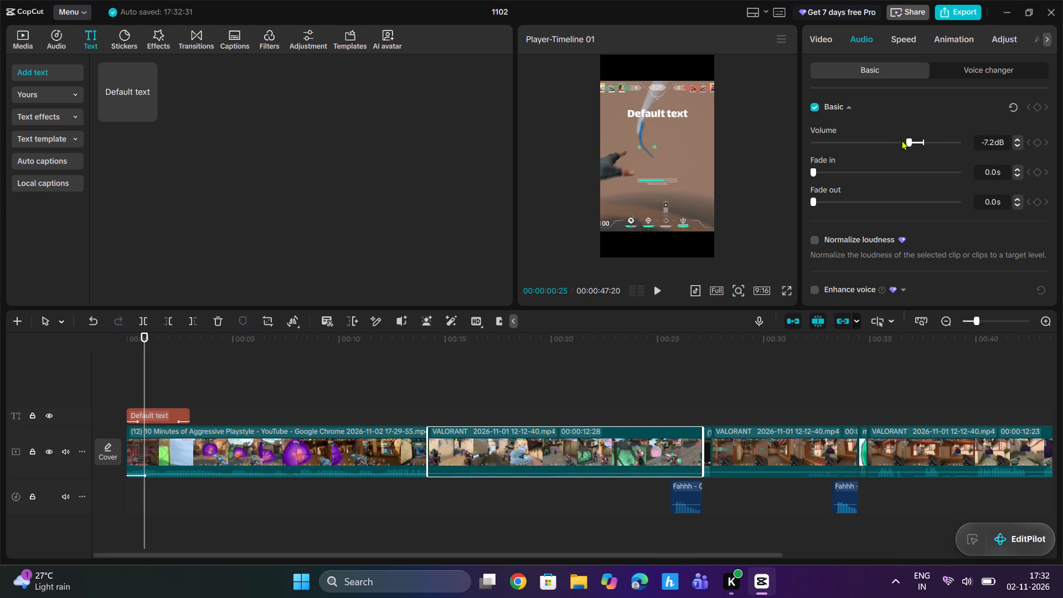
left_click(903, 139)
Lower the audio volume of the VALORANT clip between the two meme inserts to about -10.6 dB.
left_click(787, 443)
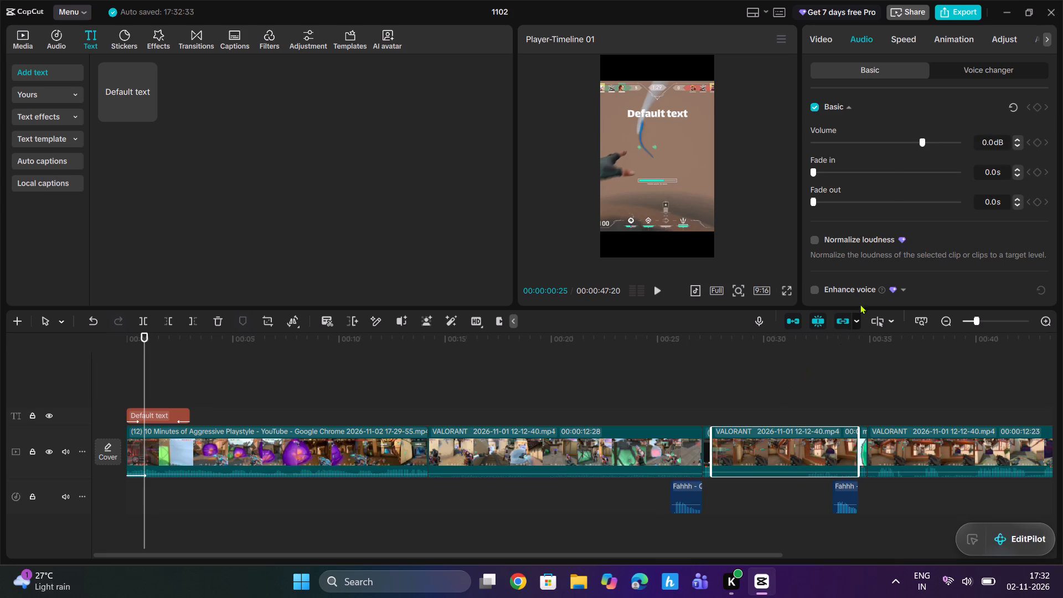
left_click(900, 140)
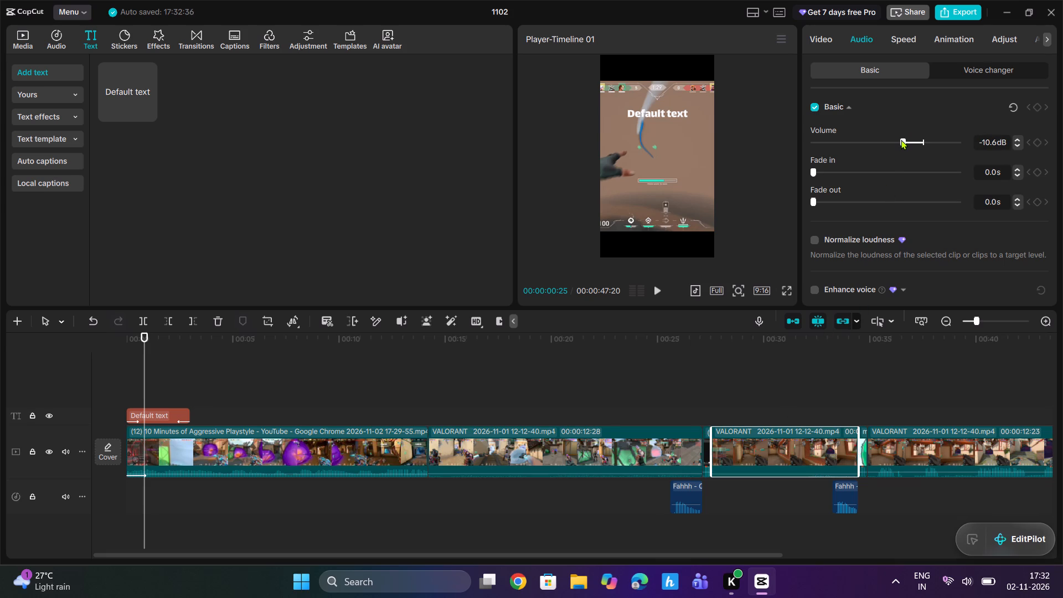
left_click(902, 140)
Lower the audio volume of the last VALORANT clip, after the second meme insert, to -9.6 dB.
left_click(922, 447)
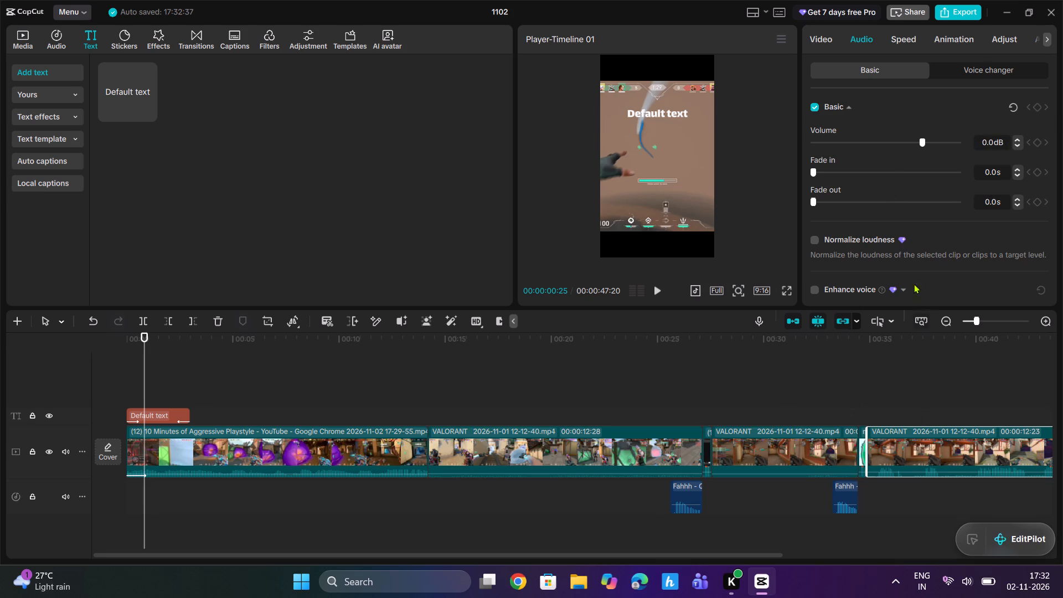
left_click(902, 140)
left_click(899, 140)
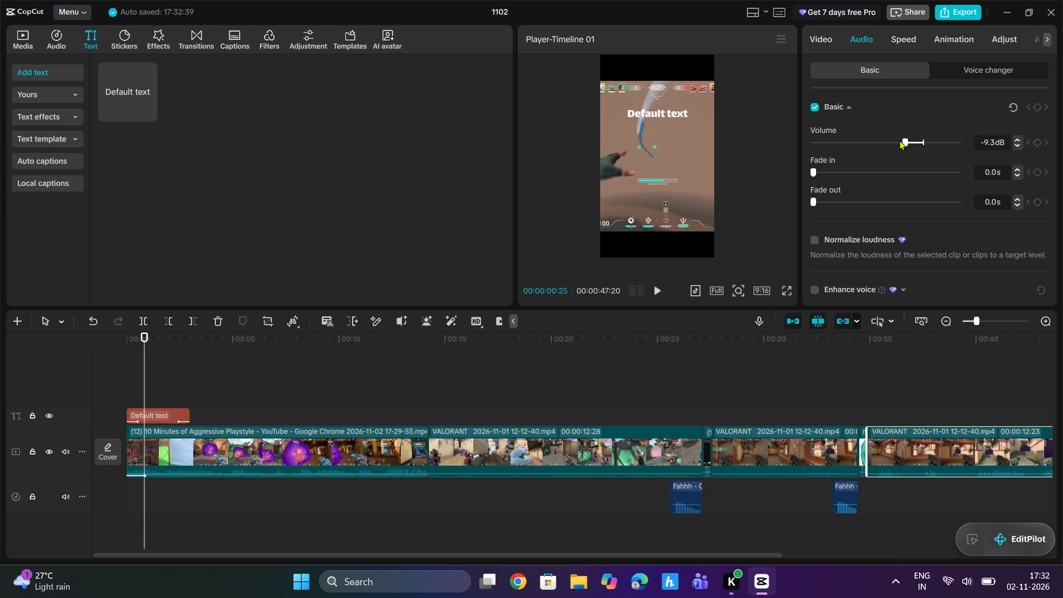
triple_click(1016, 146)
left_click(1016, 145)
triple_click(1016, 137)
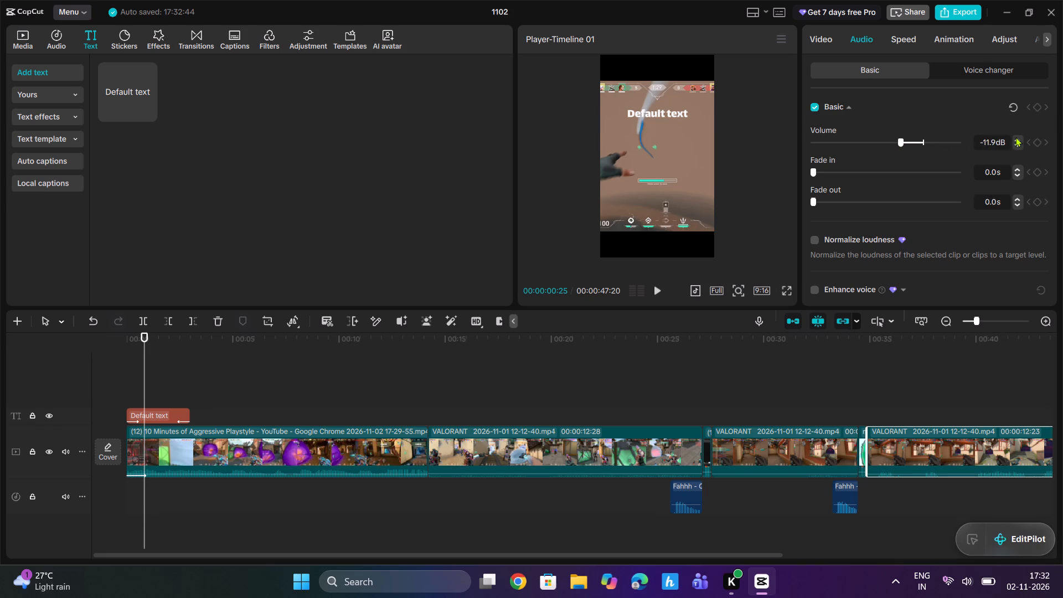
left_click(1016, 137)
triple_click(1016, 137)
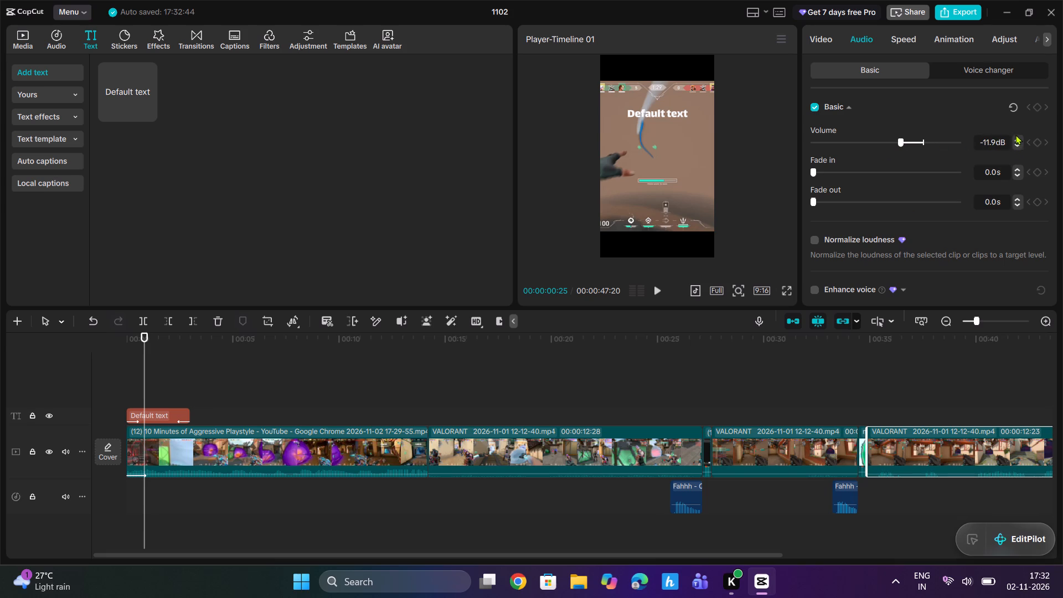
triple_click(1016, 137)
left_click(1016, 137)
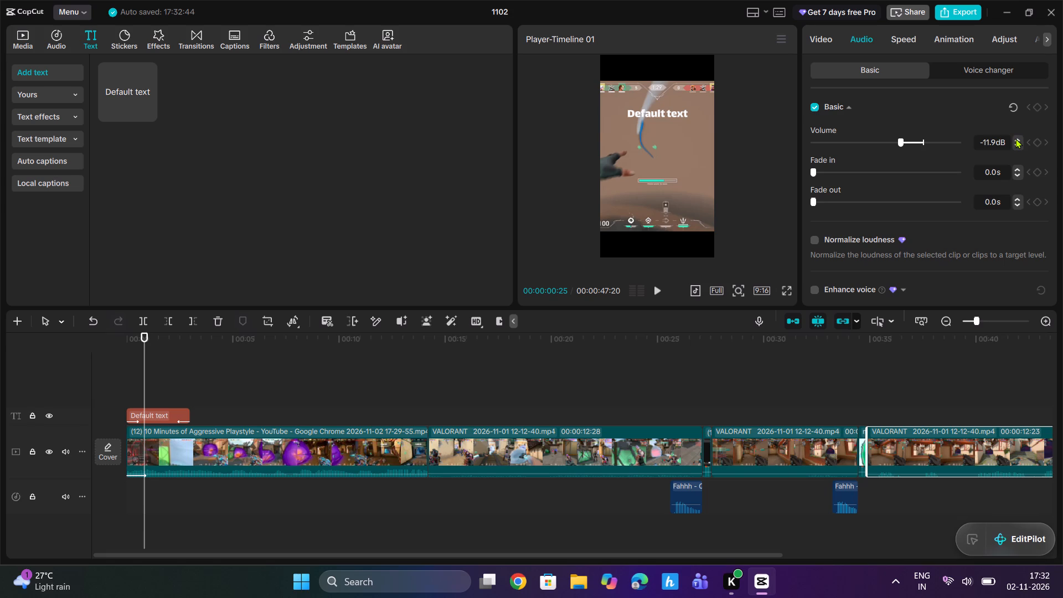
triple_click(1016, 138)
triple_click(1016, 138)
double_click(1016, 138)
left_click(1021, 138)
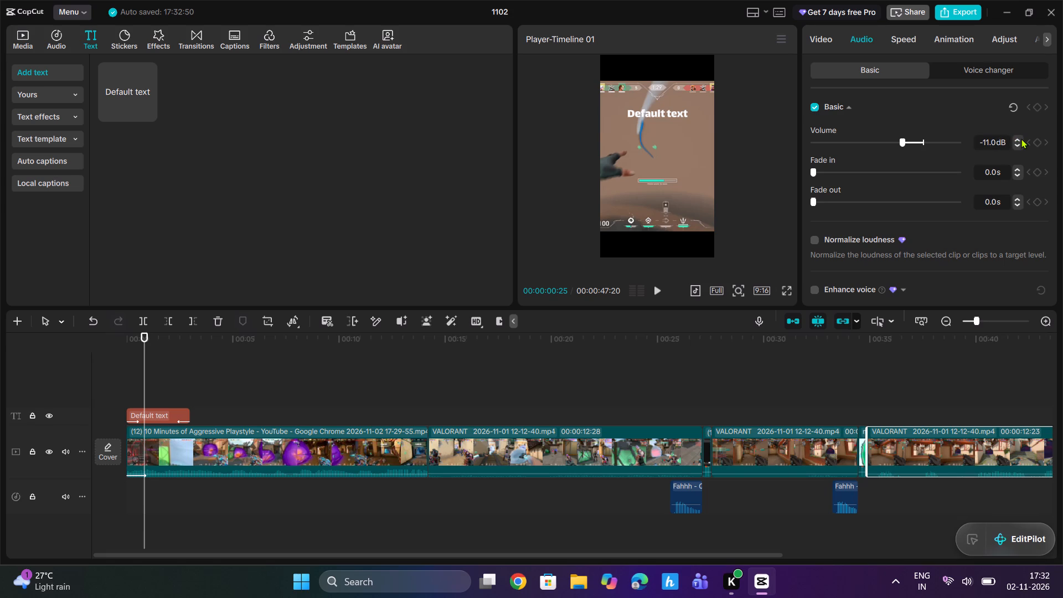
triple_click(1019, 138)
triple_click(1019, 138)
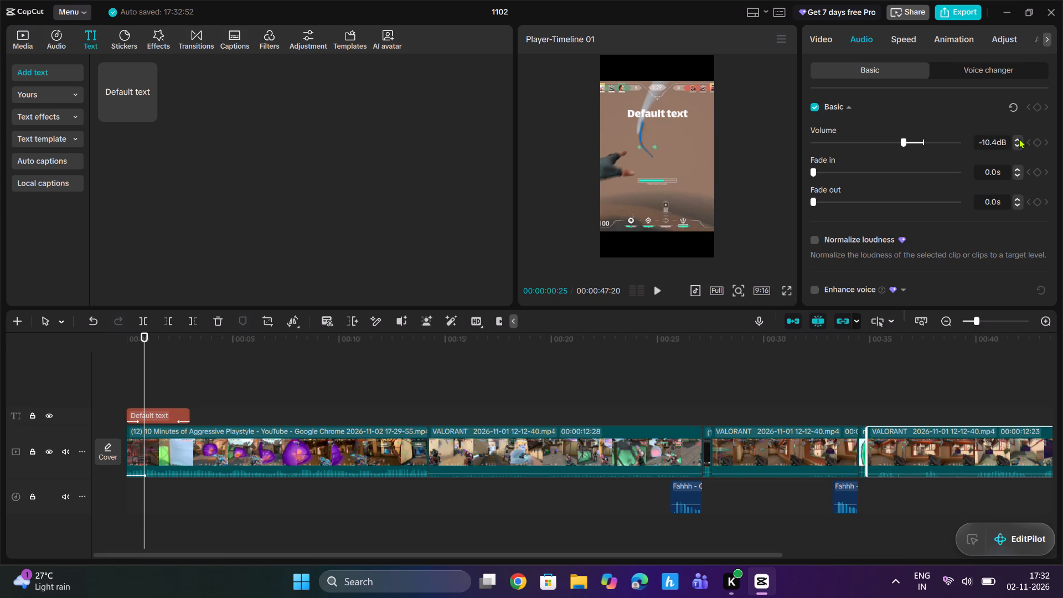
triple_click(1019, 138)
triple_click(1019, 138)
double_click(1019, 138)
Replace the default text at the start of the timeline with "POV:When ur team".
left_click_drag(142, 339, 67, 353)
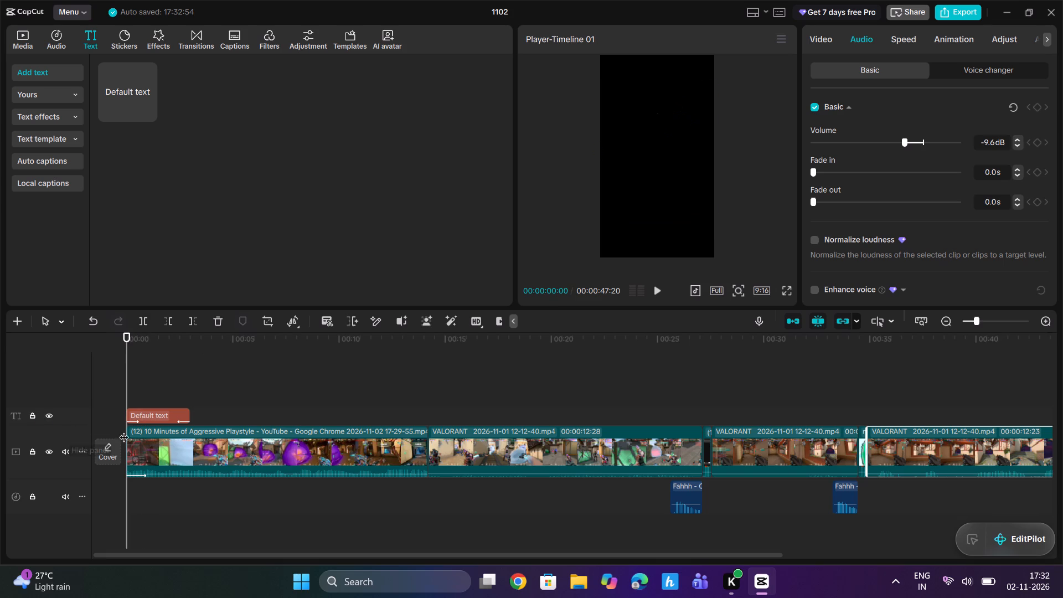
left_click(145, 411)
left_click_drag(886, 99, 818, 97)
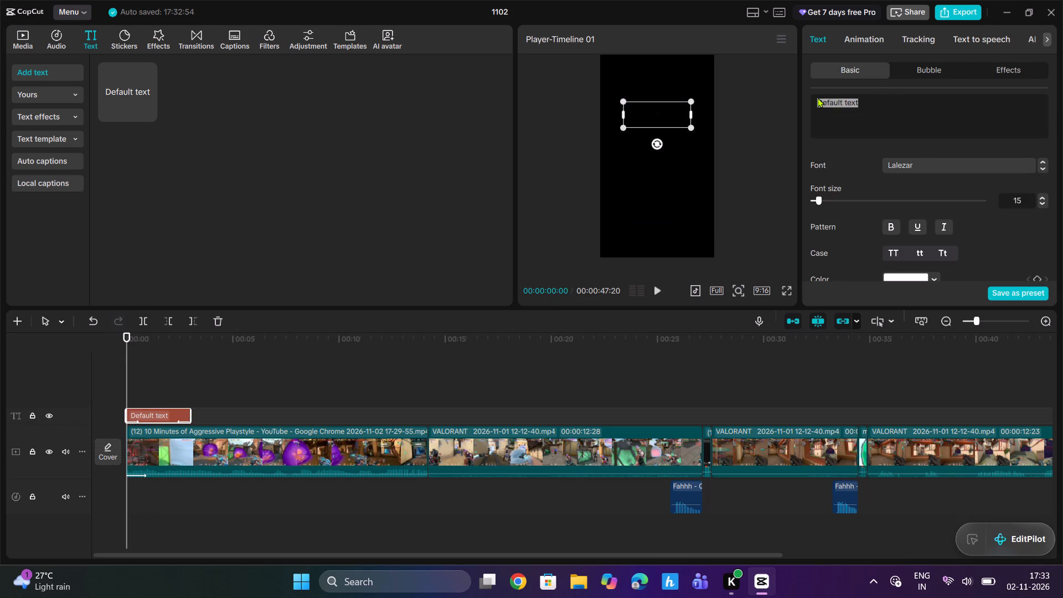
left_click_drag(818, 97, 789, 97)
type("PO")
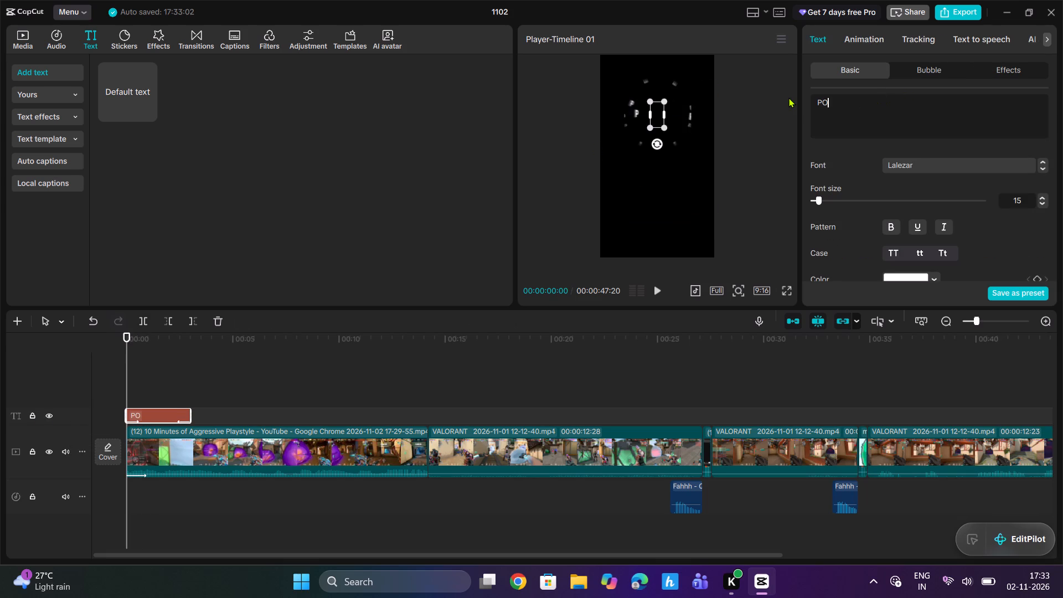
type("V")
key("space")
key("BackSpace")
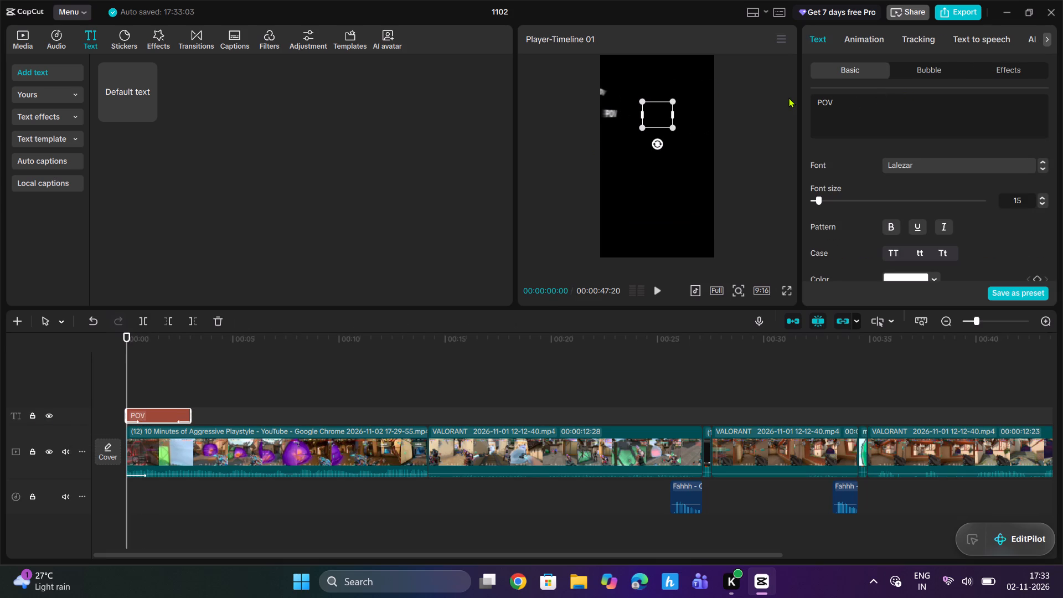
type(":")
key("space")
key("BackSpace")
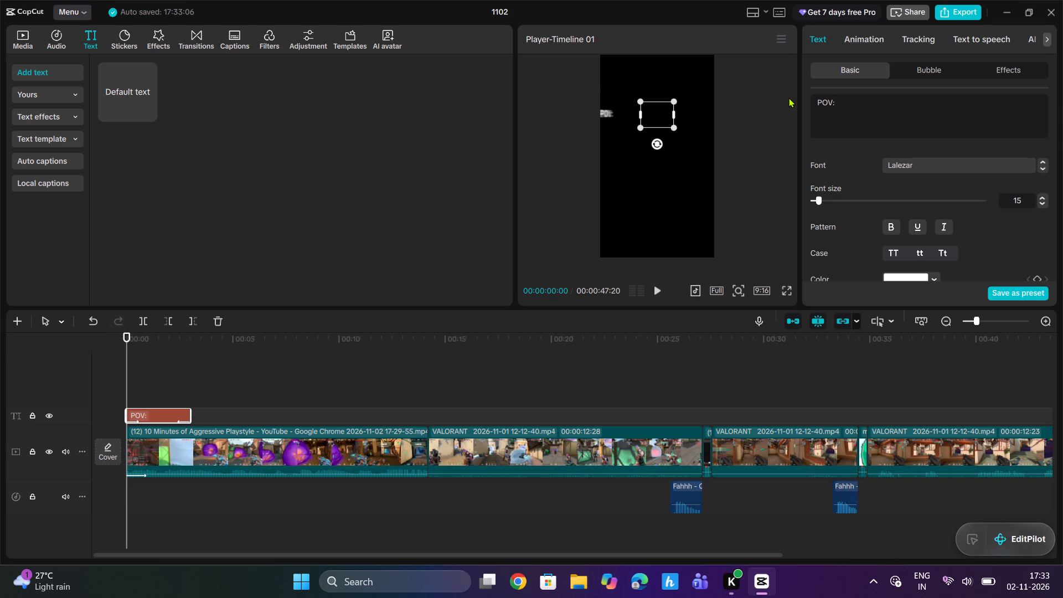
key("shift+w")
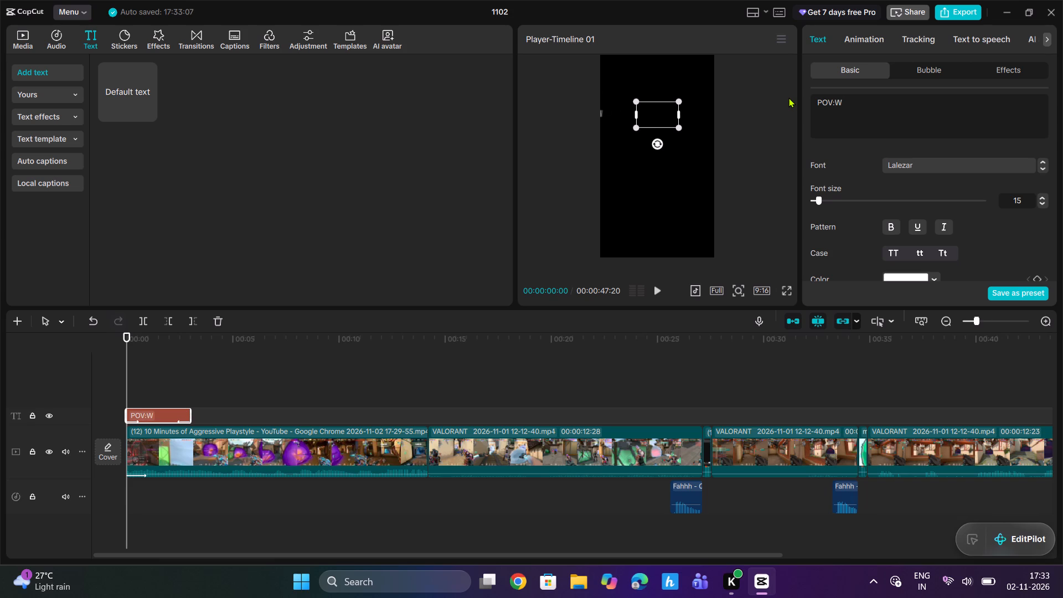
type("hw")
key("BackSpace")
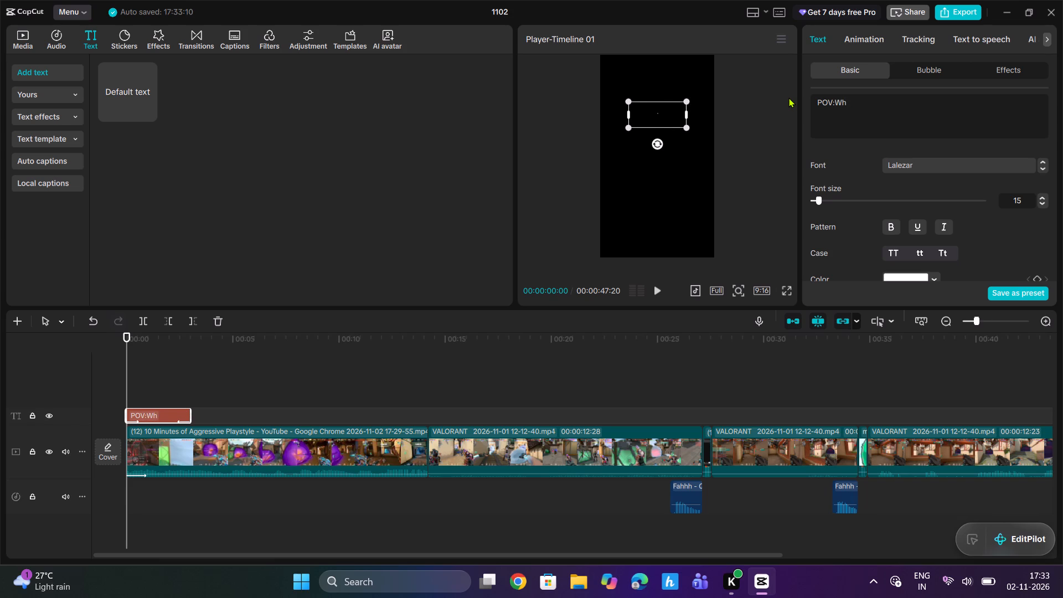
type("en")
key("space")
type("ur")
key("space")
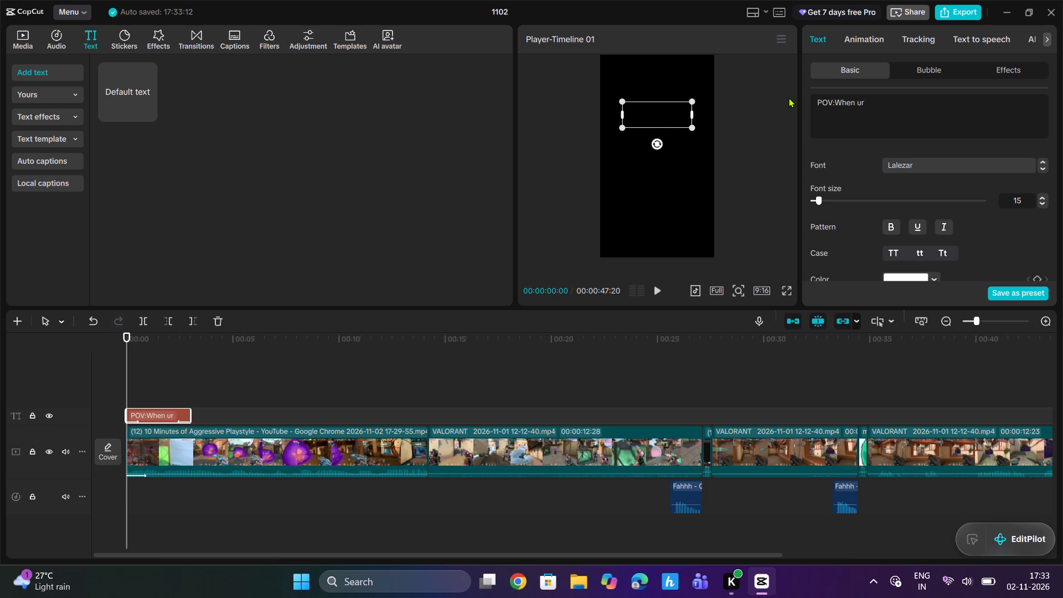
type("tea")
key("BackSpace")
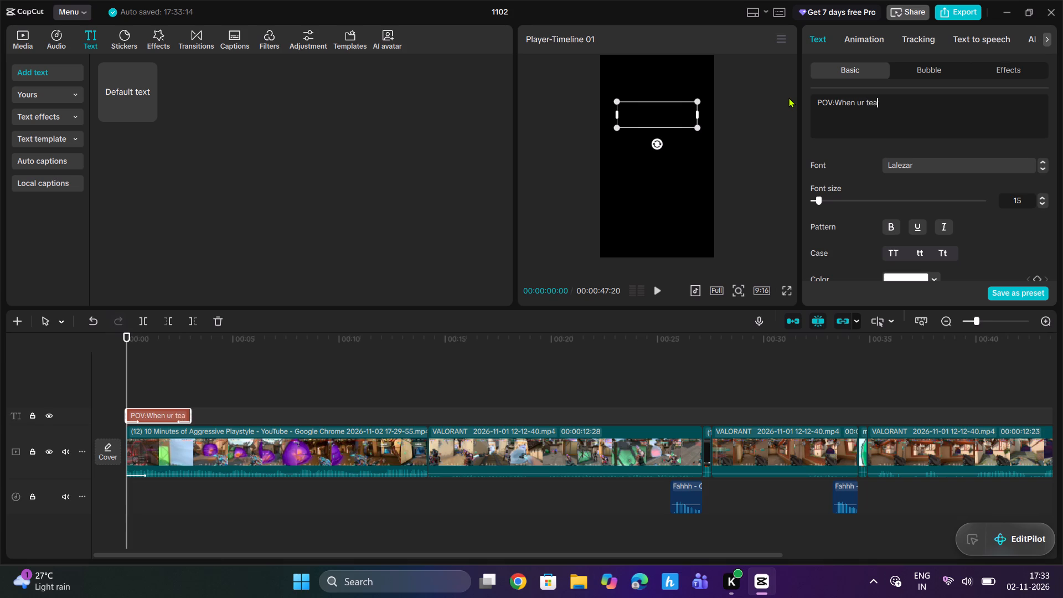
key("BackSpace")
key("BackSpace")
key("BackSpace")
key("space")
type("team")
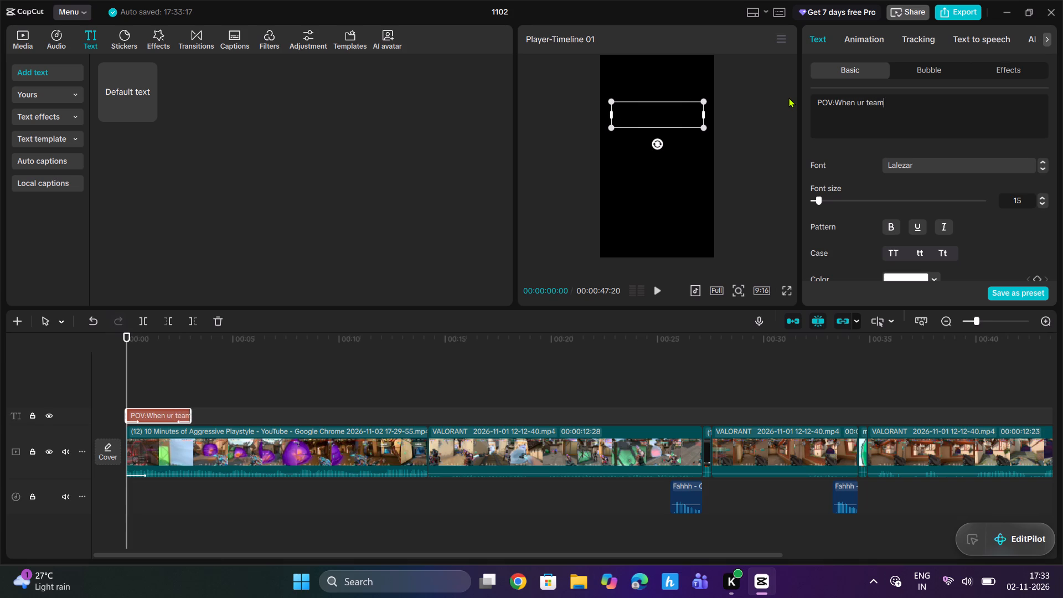
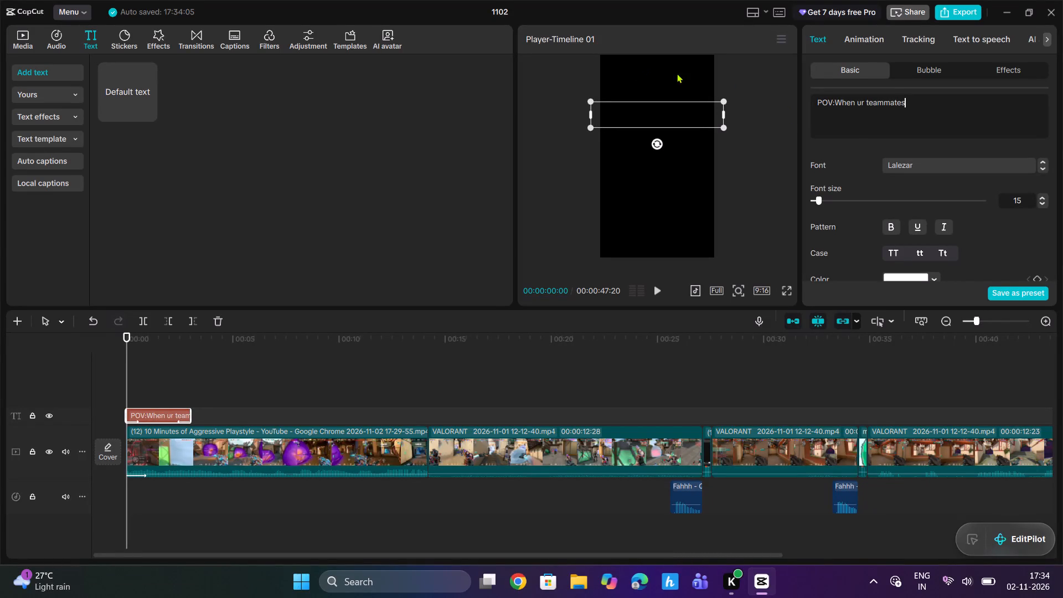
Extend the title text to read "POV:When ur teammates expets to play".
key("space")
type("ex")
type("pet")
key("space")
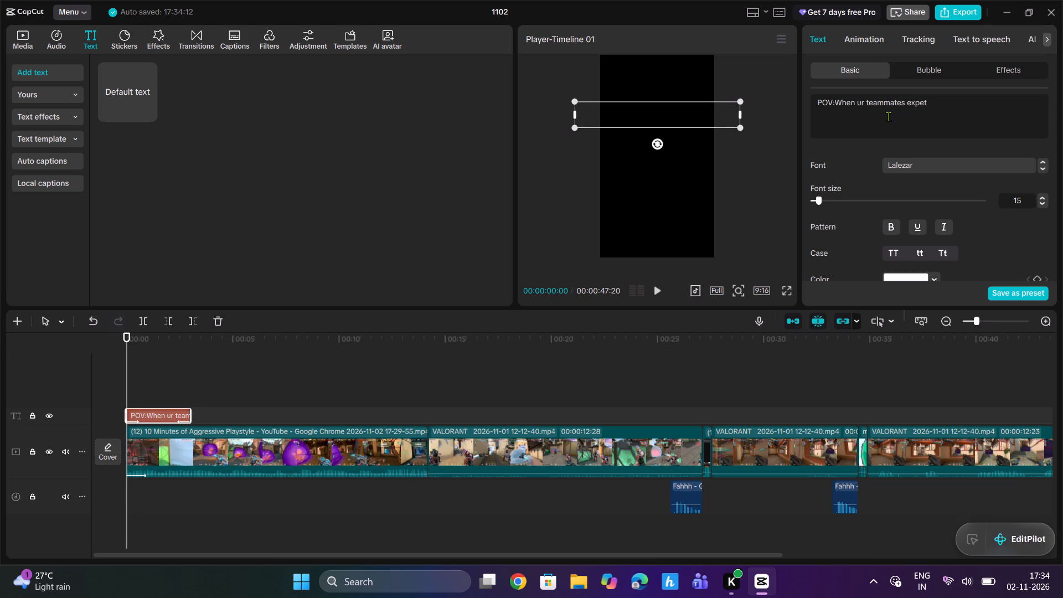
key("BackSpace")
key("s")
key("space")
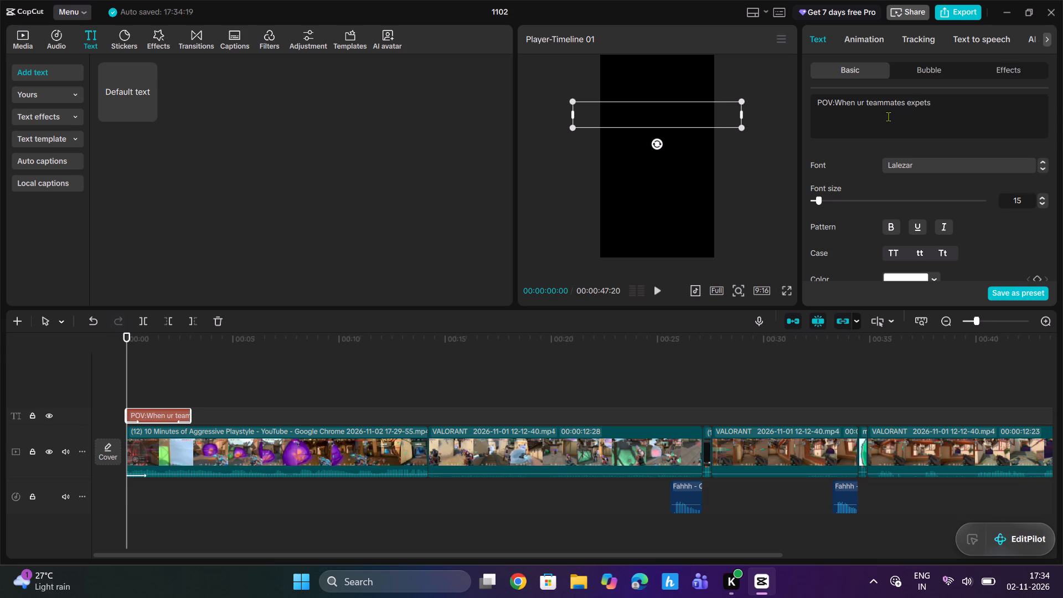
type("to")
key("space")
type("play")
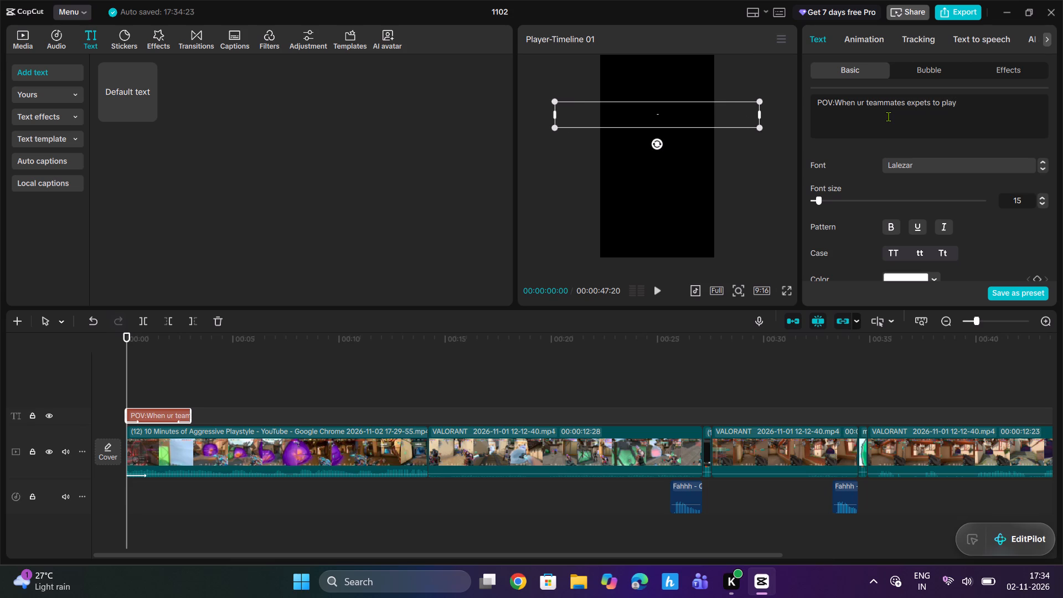
Scale the POV title down in the preview, closer to the width of the vertical frame.
left_click_drag(556, 128, 577, 124)
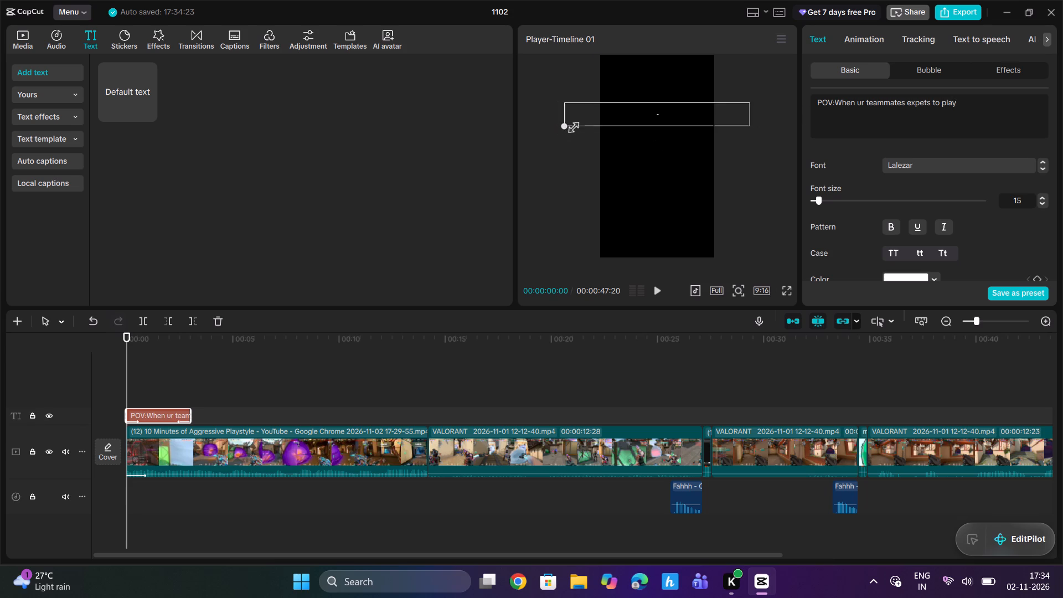
left_click_drag(577, 124, 604, 161)
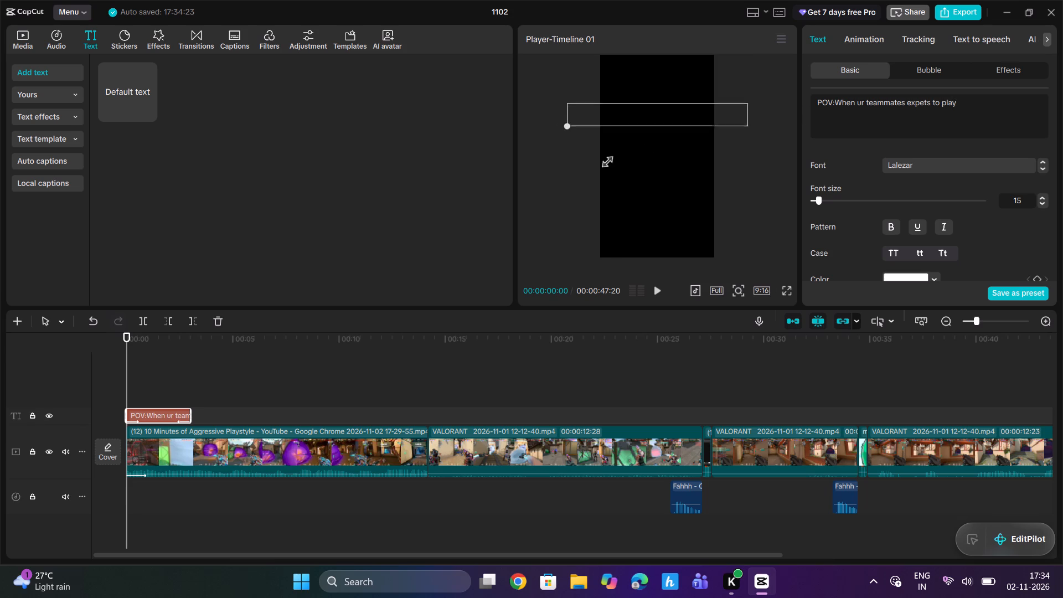
left_click_drag(604, 161, 634, 148)
Correct the title to "POV: When ur teammates expects" with "to play" on a second line.
left_click(928, 104)
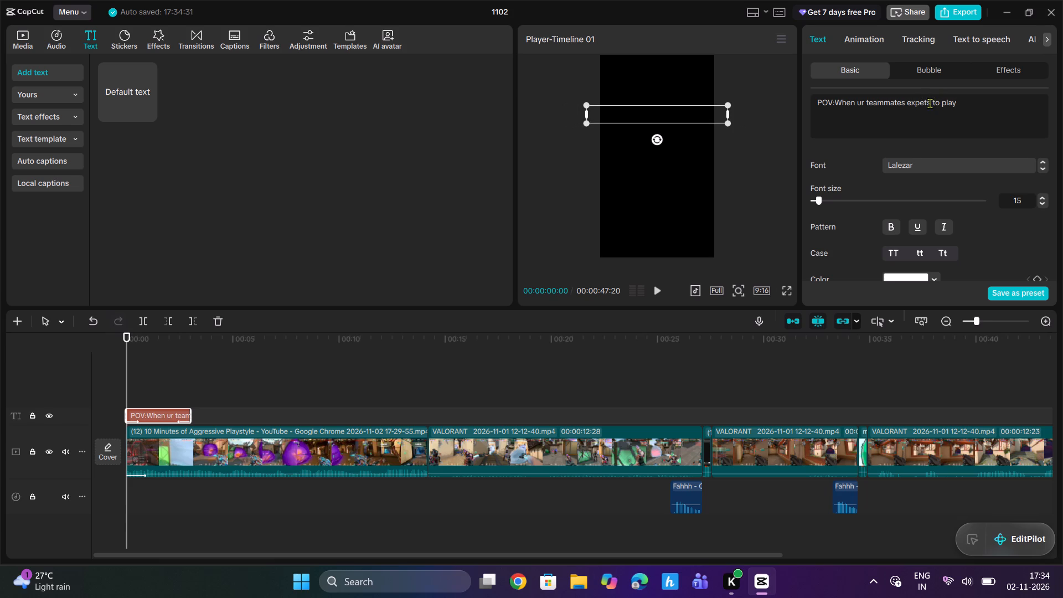
left_click(933, 102)
key("Return")
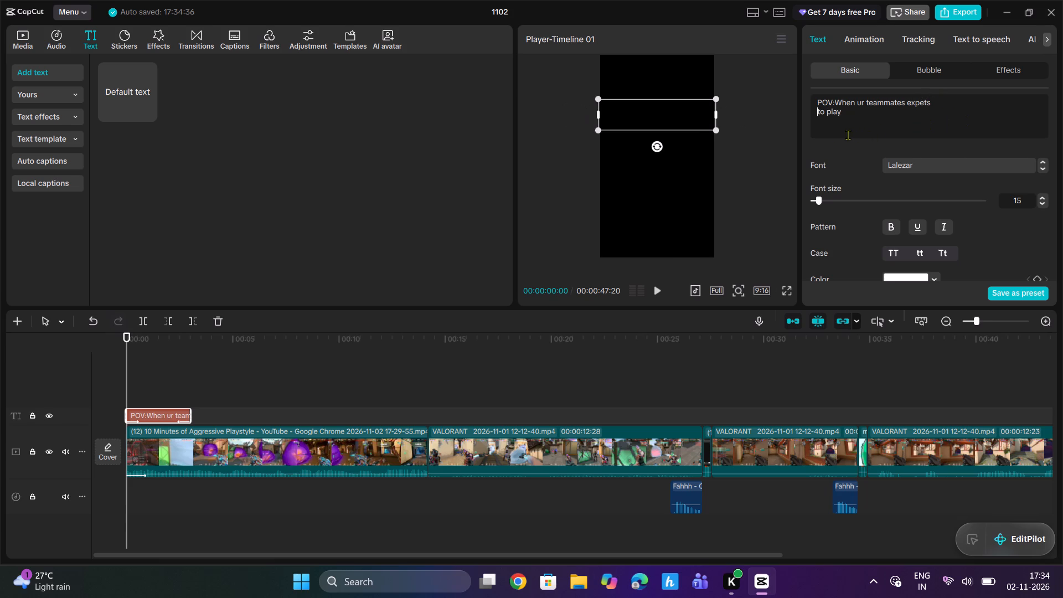
left_click(835, 101)
key("space")
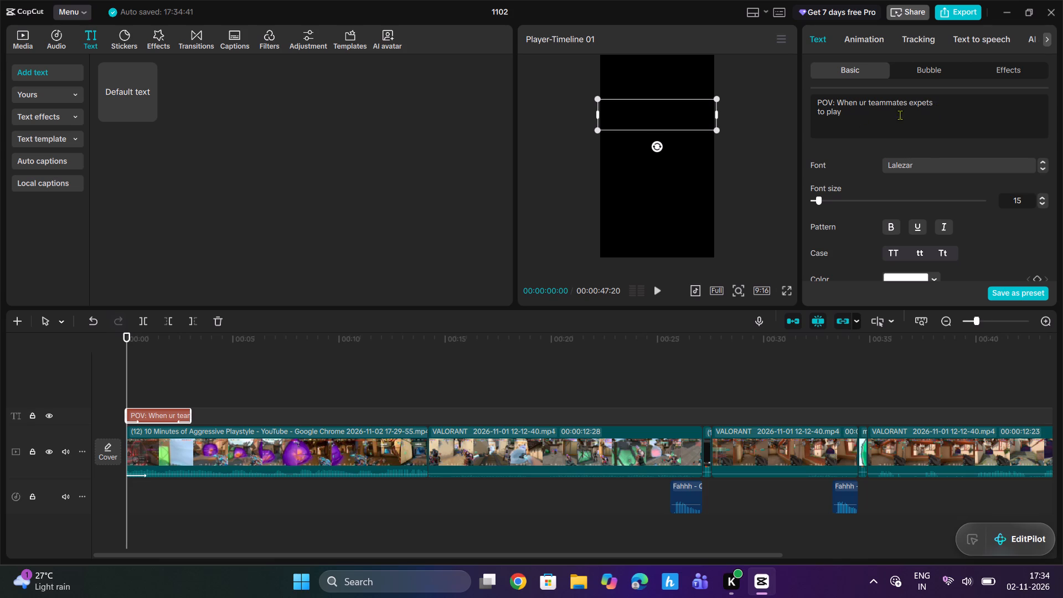
left_click(930, 100)
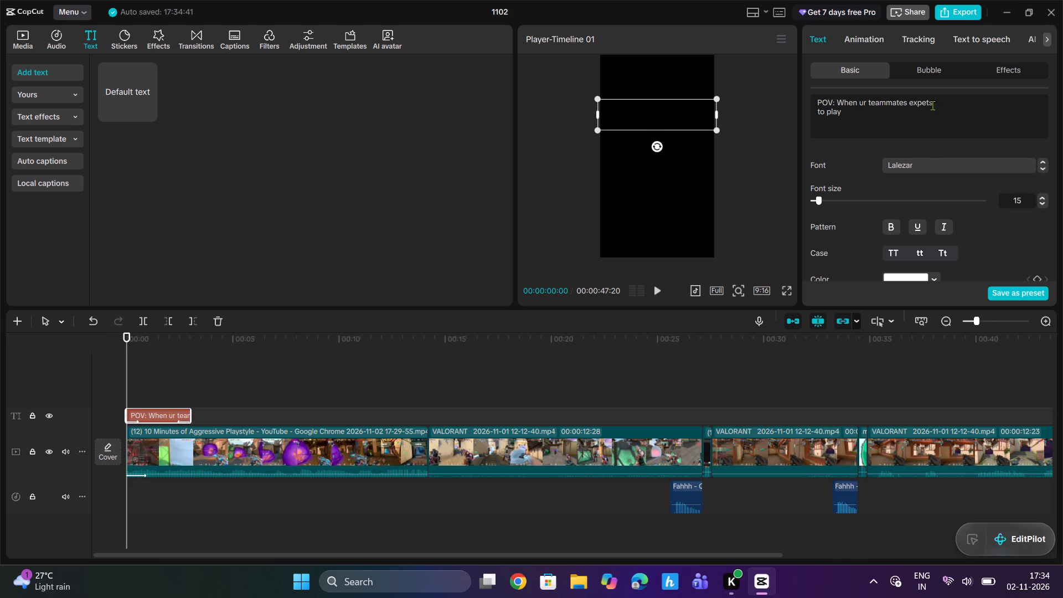
left_click(926, 102)
type("ccc")
key("BackSpace")
key("BackSpace")
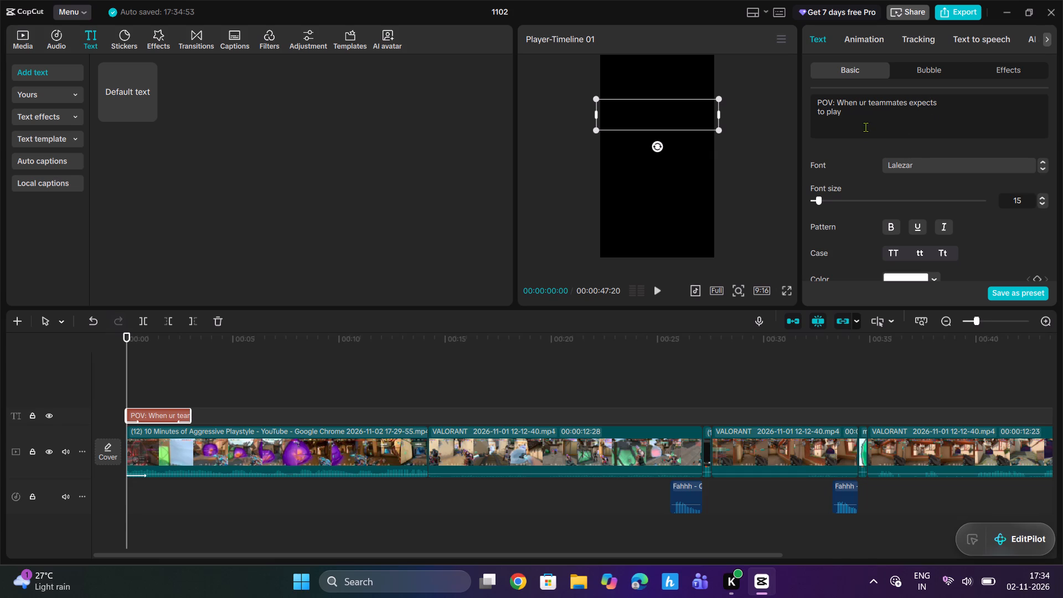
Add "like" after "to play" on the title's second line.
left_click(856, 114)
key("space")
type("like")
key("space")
Delete the title text back to "POV: Wh" and rewrite it as "POV: What ur teammates expects to".
key("BackSpace")
key("BackSpace")
key("BackSpace")
key("BackSpace")
key("BackSpace")
key("BackSpace")
key("BackSpace")
key("BackSpace")
key("BackSpace")
key("BackSpace")
key("BackSpace")
key("BackSpace")
key("BackSpace")
key("BackSpace")
key("BackSpace")
key("BackSpace")
key("BackSpace")
key("BackSpace")
key("BackSpace")
key("BackSpace")
key("BackSpace")
key("BackSpace")
key("BackSpace")
key("BackSpace")
key("BackSpace")
key("BackSpace")
key("BackSpace")
key("BackSpace")
key("BackSpace")
key("BackSpace")
key("BackSpace")
key("BackSpace")
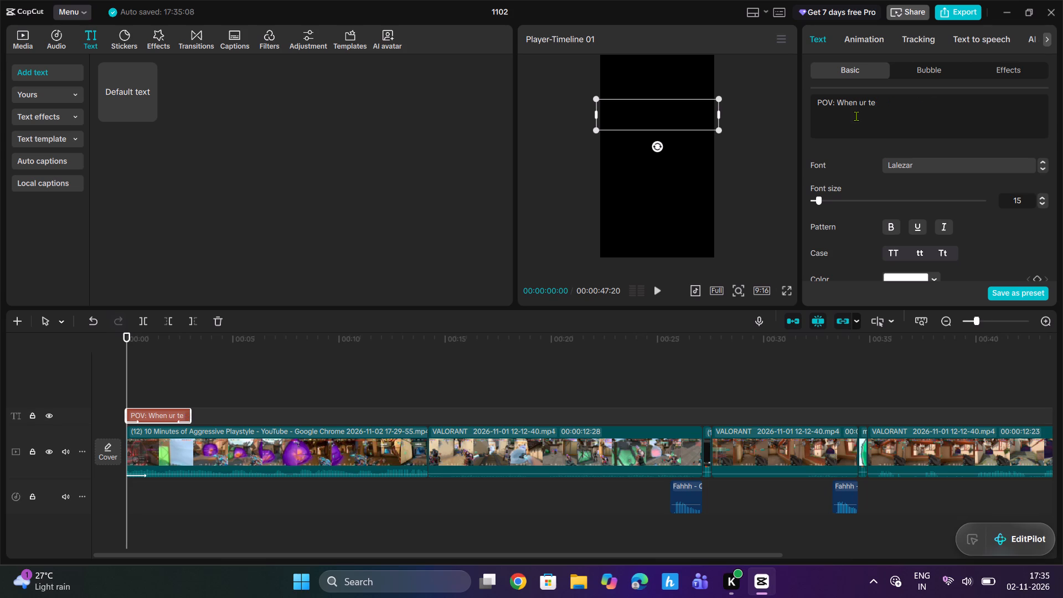
key("BackSpace")
key("BackSpace")
key("BackSpace")
key("BackSpace")
key("BackSpace")
key("BackSpace")
key("BackSpace")
key("BackSpace")
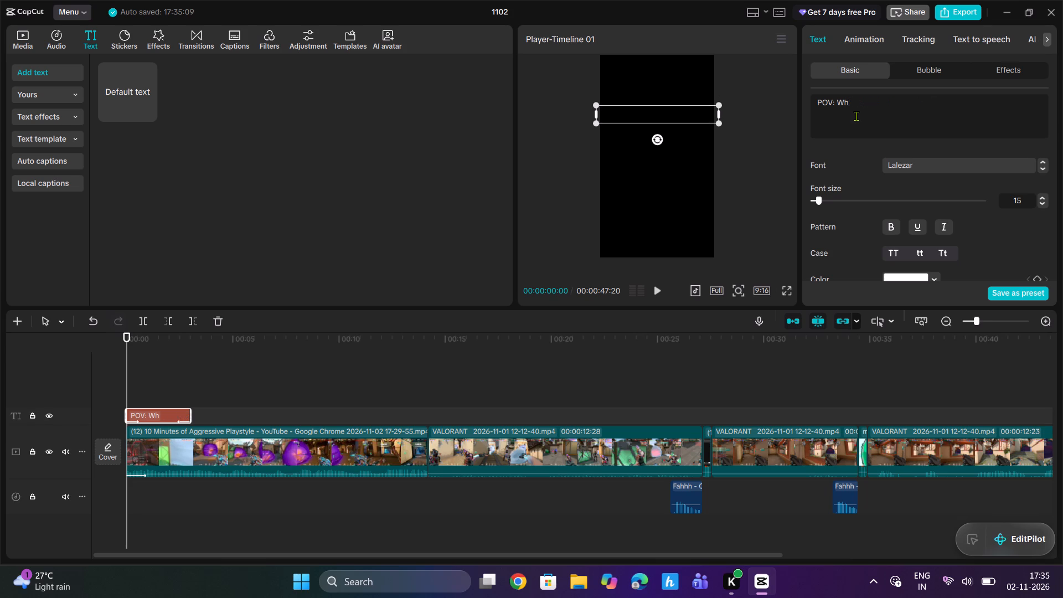
key("a")
type("t")
key("space")
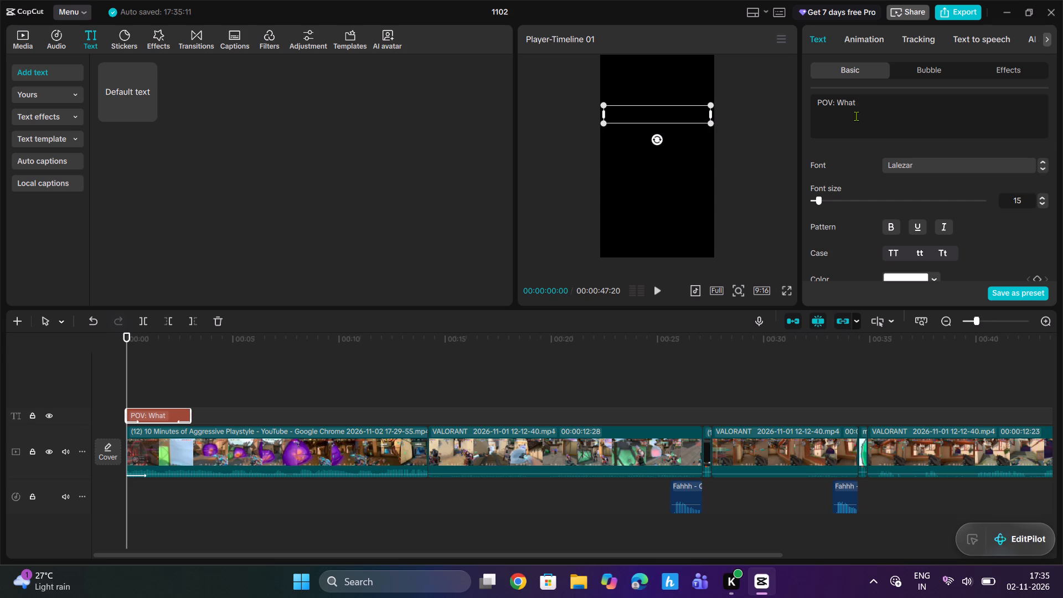
type("ur teamma")
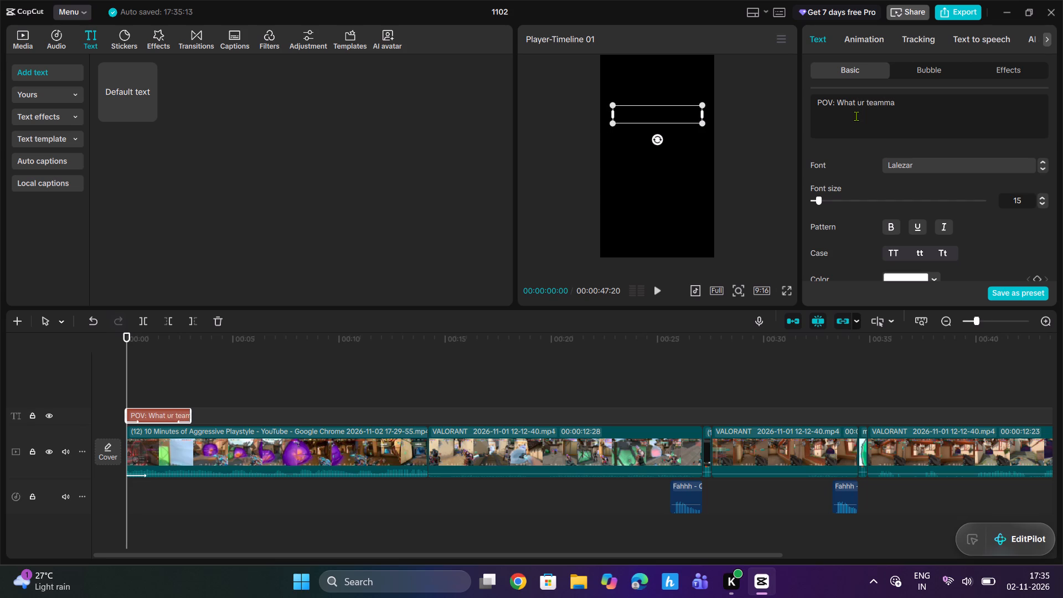
type("tes")
key("space")
type("ex")
type("pec")
type("ts")
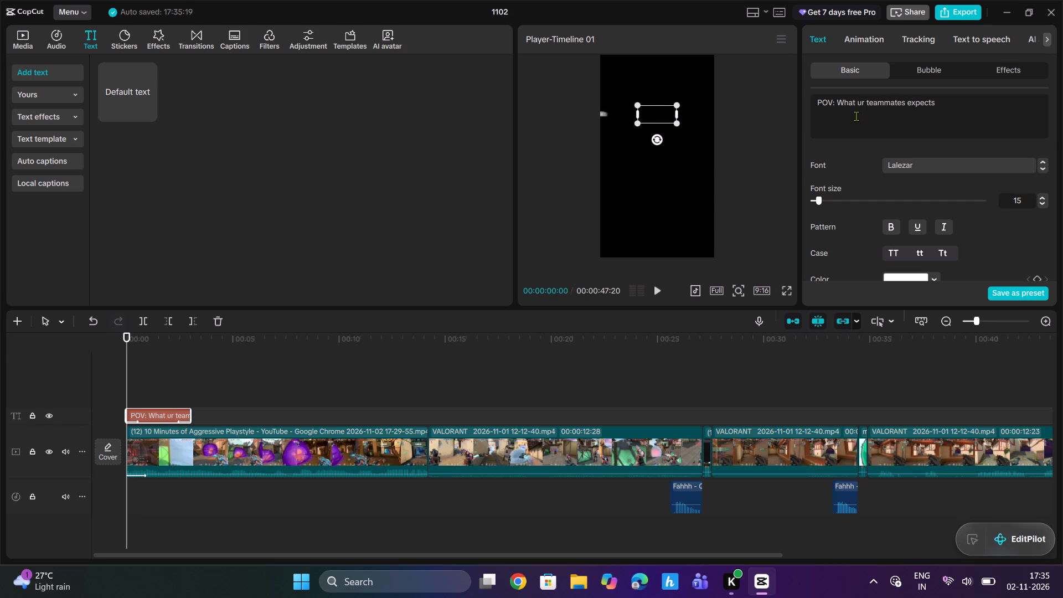
key("space")
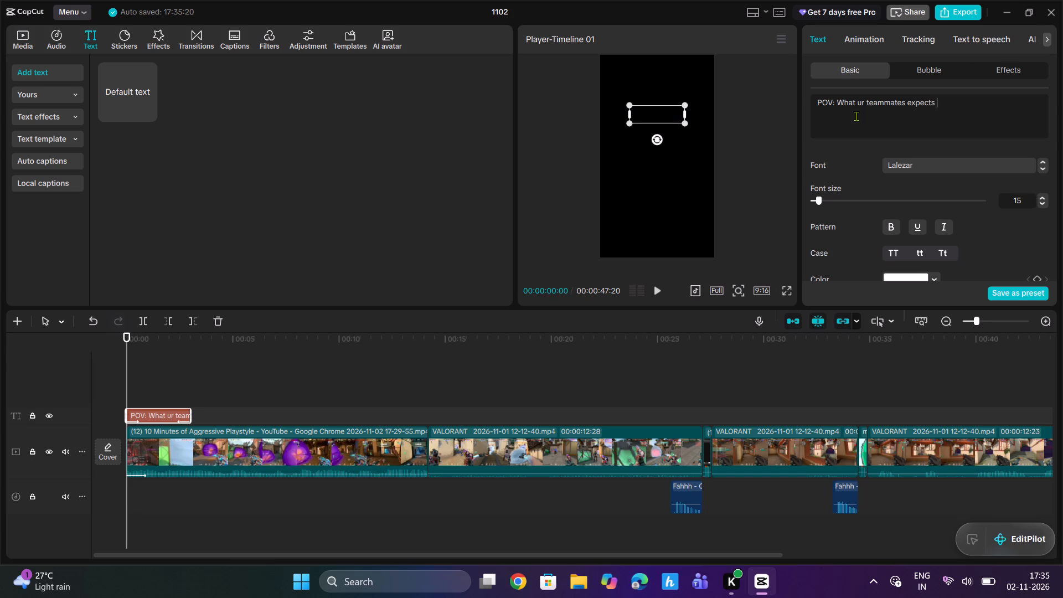
key("t")
key("o")
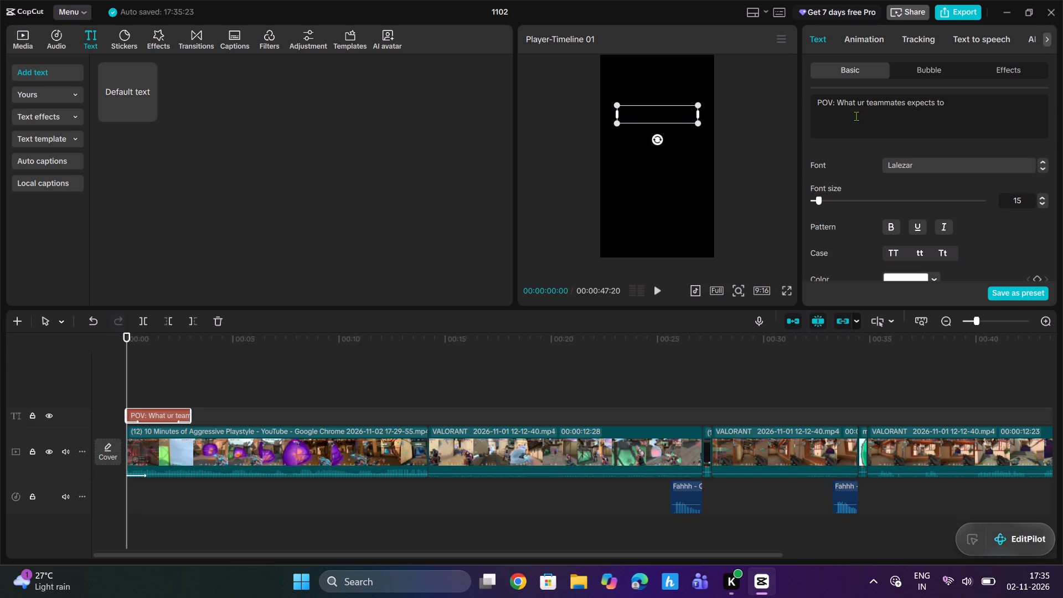
Add a second line to the title reading "play after u instalocked jett :)".
key("Return")
type("play")
key("space")
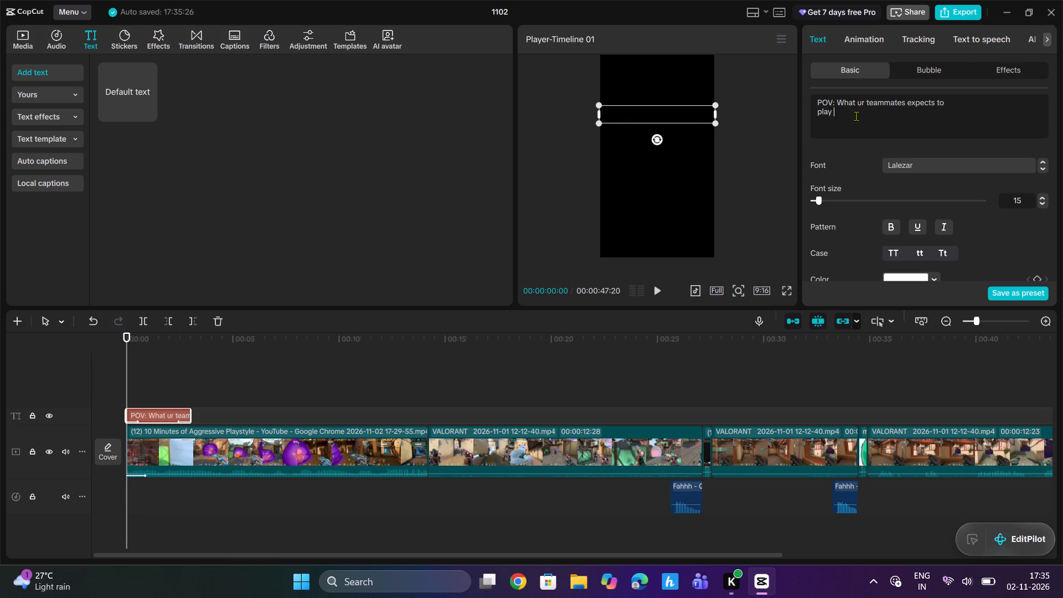
type("after")
key("space")
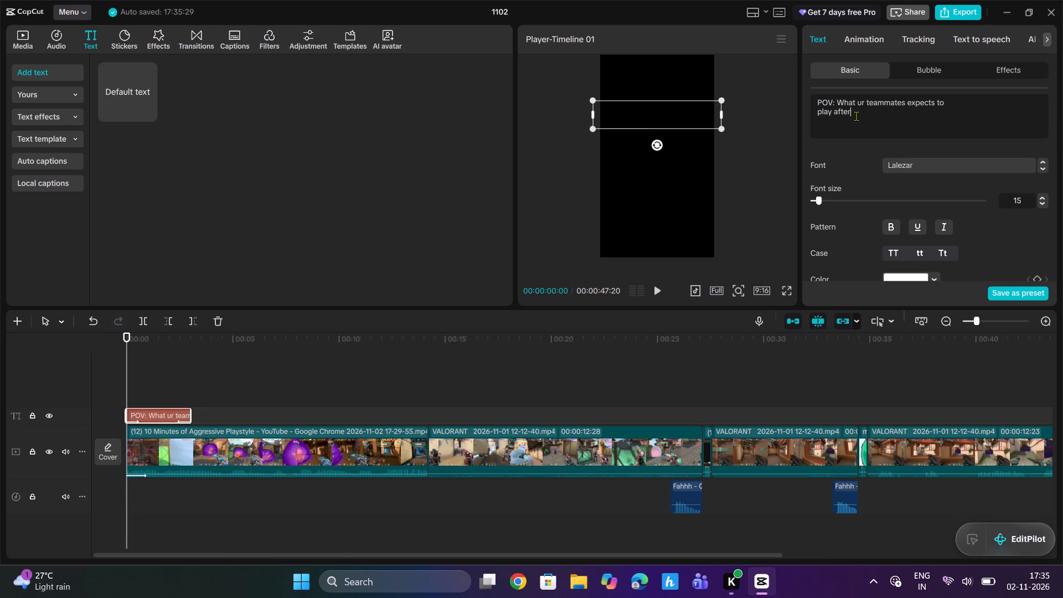
type("u insta")
type("locked")
key("space")
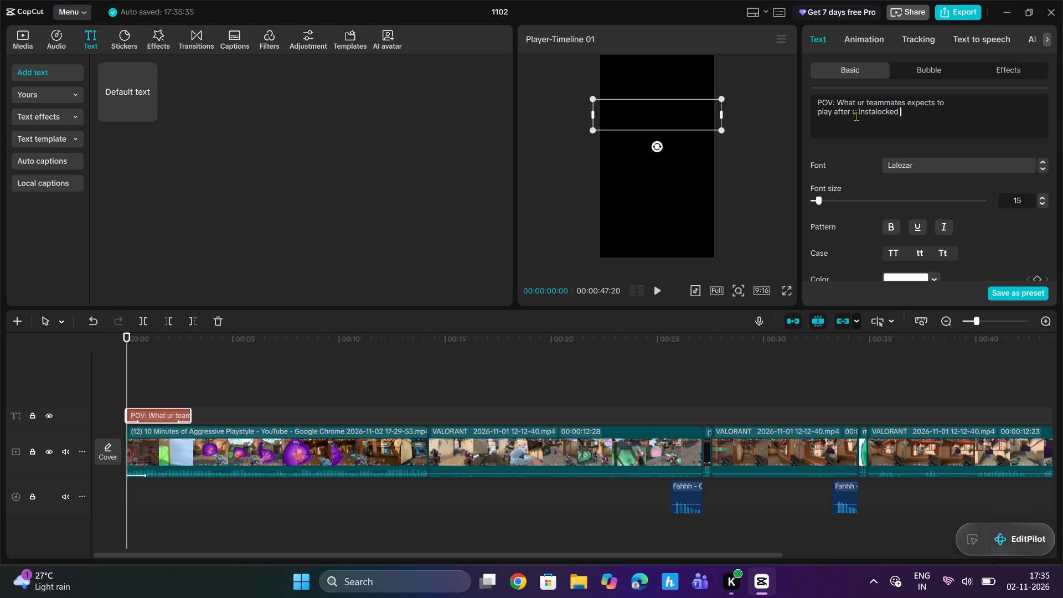
type("jett")
key("space")
type(":0")
key("BackSpace")
key("shift+parenright")
Scale the two-line title down to fit the vertical frame's width and play the first two seconds to check it.
left_click_drag(592, 126, 600, 126)
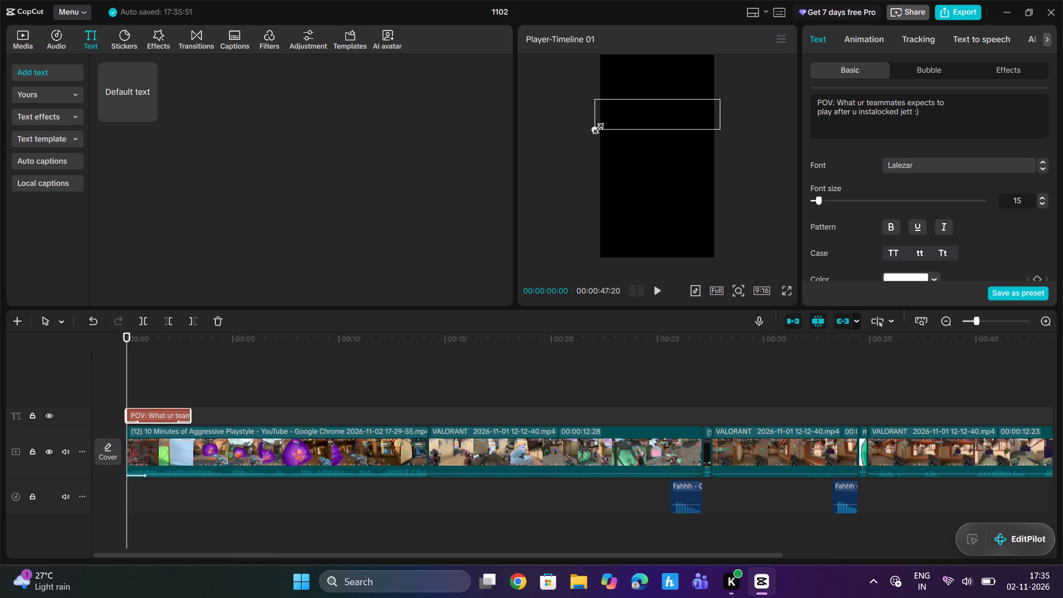
left_click_drag(600, 126, 612, 126)
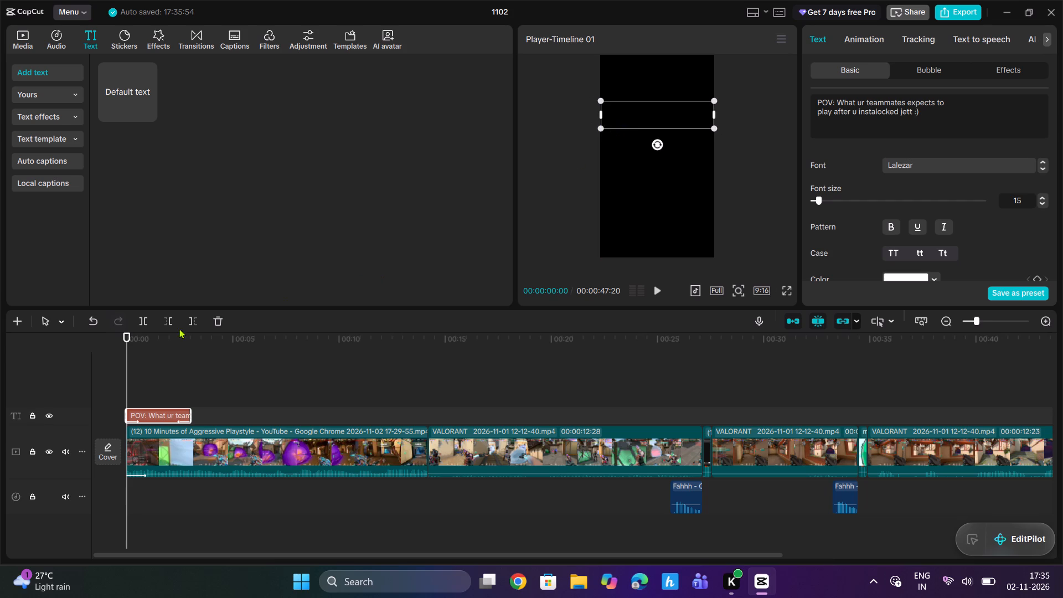
key("space")
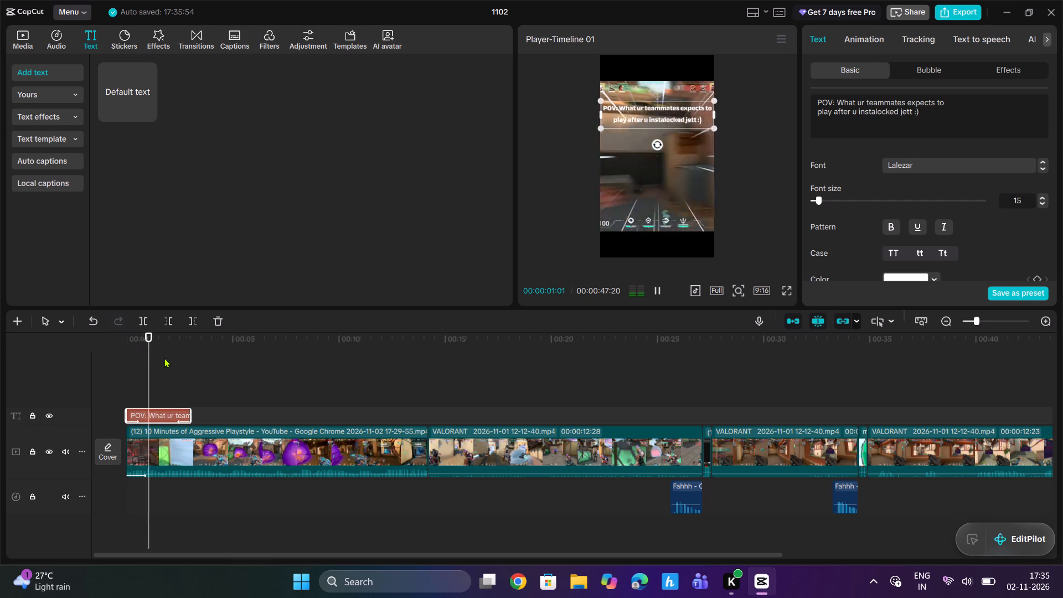
key("space")
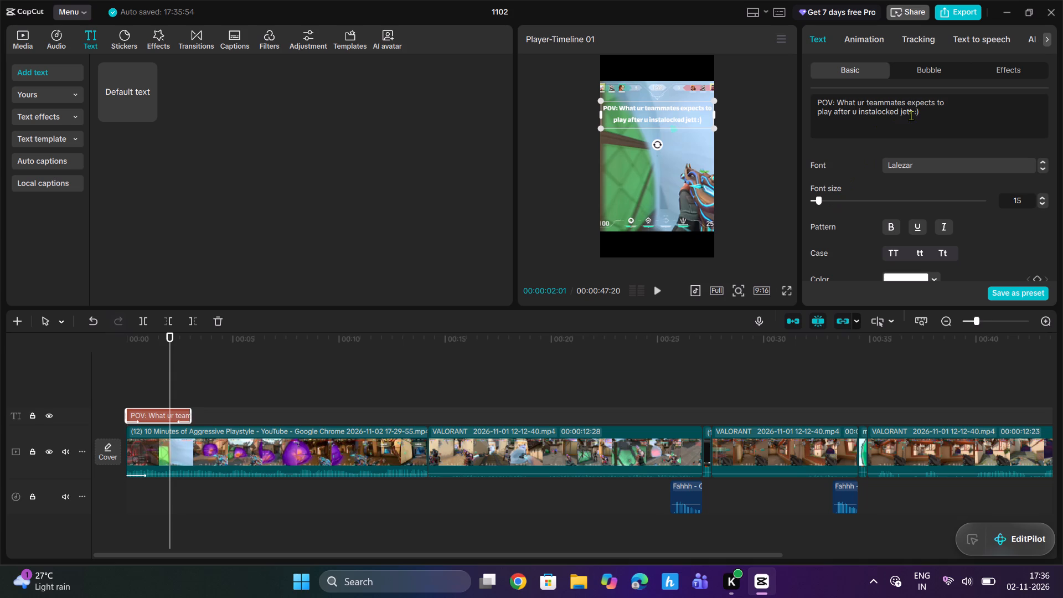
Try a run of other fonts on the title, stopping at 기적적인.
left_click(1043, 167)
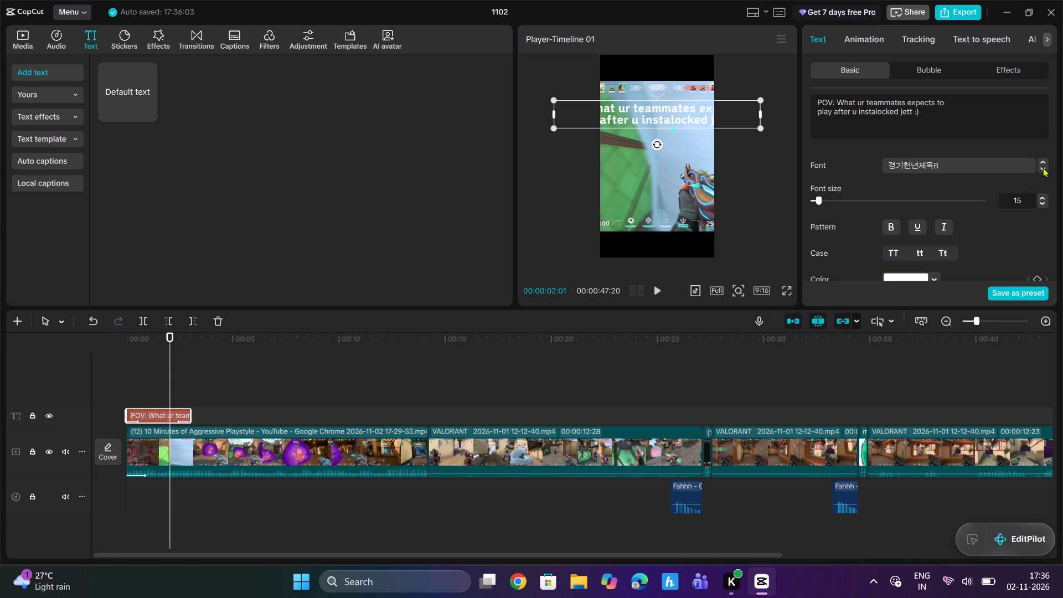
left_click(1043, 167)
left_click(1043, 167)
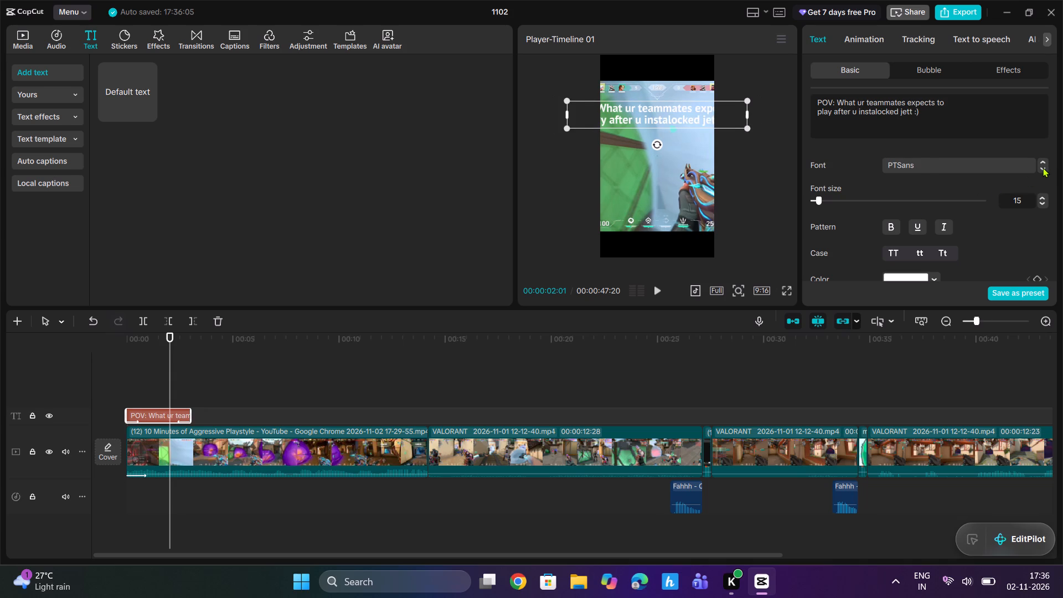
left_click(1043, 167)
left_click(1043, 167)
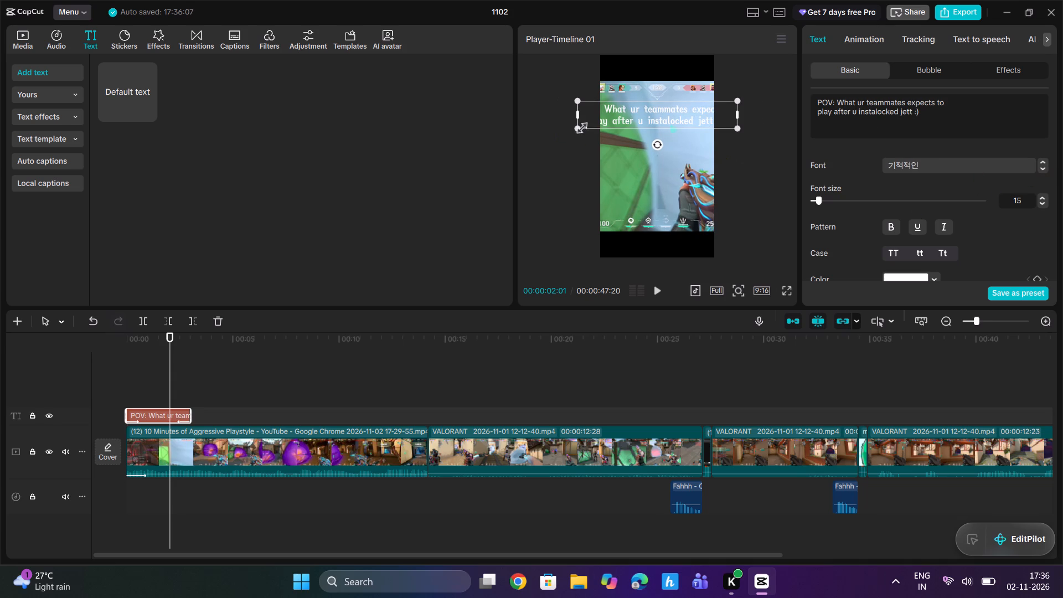
Scale the title down to the vertical frame's width and move it slightly lower over the gameplay.
left_click_drag(580, 126, 622, 121)
left_click_drag(647, 111, 649, 128)
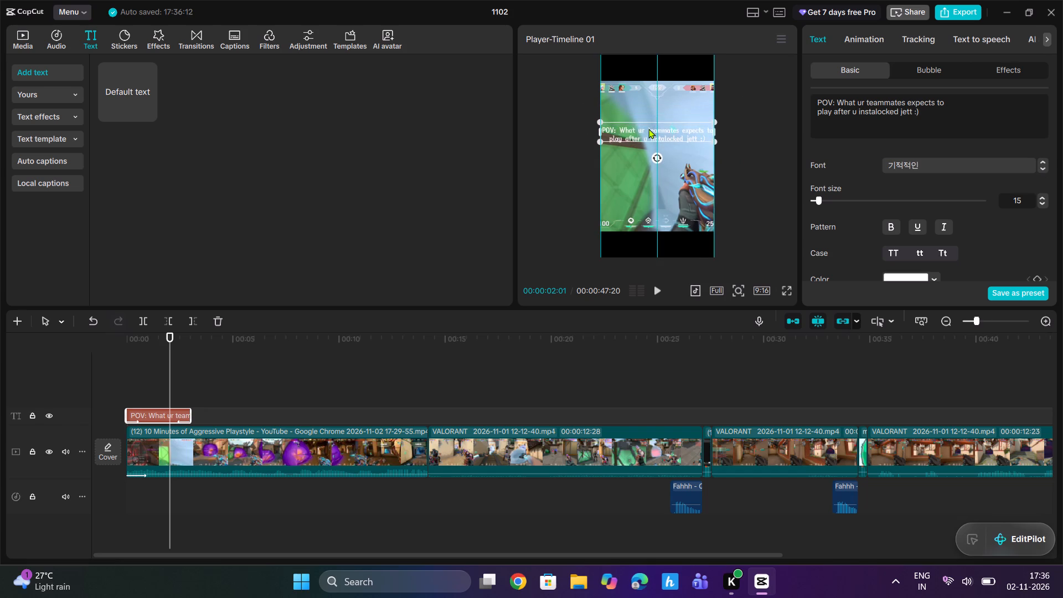
left_click_drag(649, 128, 649, 124)
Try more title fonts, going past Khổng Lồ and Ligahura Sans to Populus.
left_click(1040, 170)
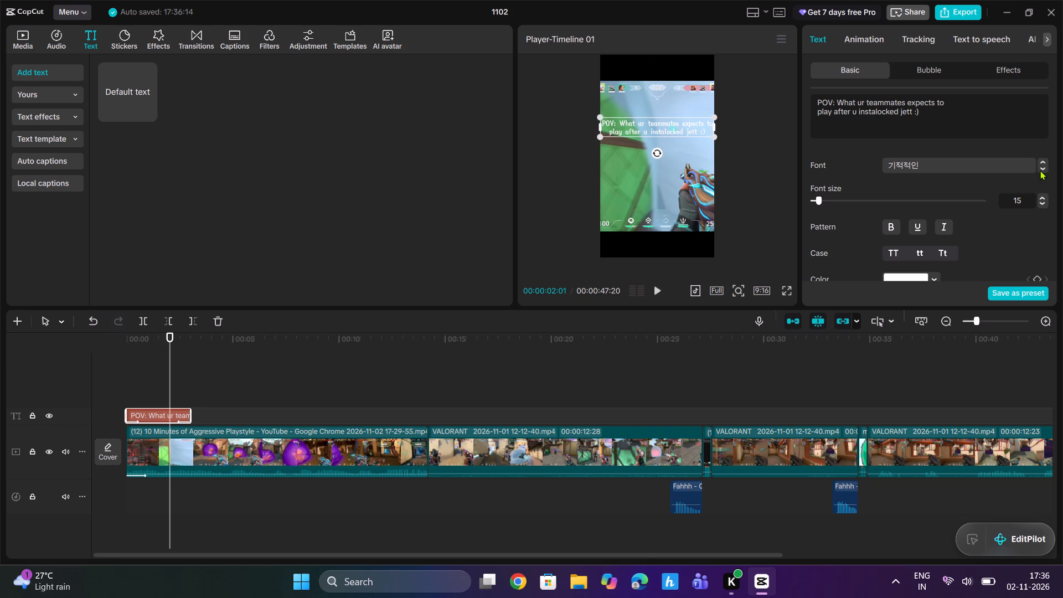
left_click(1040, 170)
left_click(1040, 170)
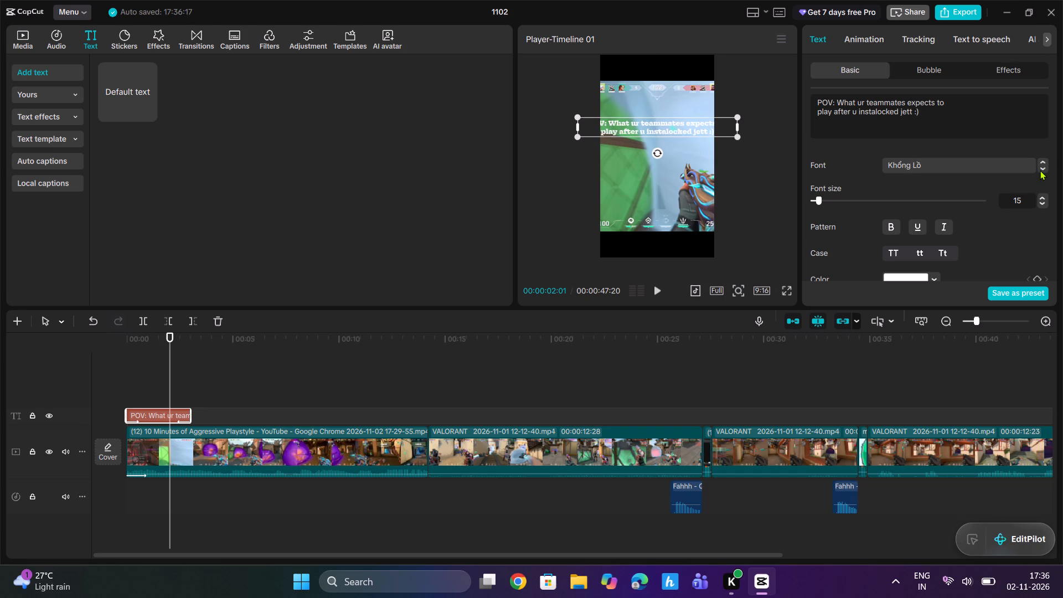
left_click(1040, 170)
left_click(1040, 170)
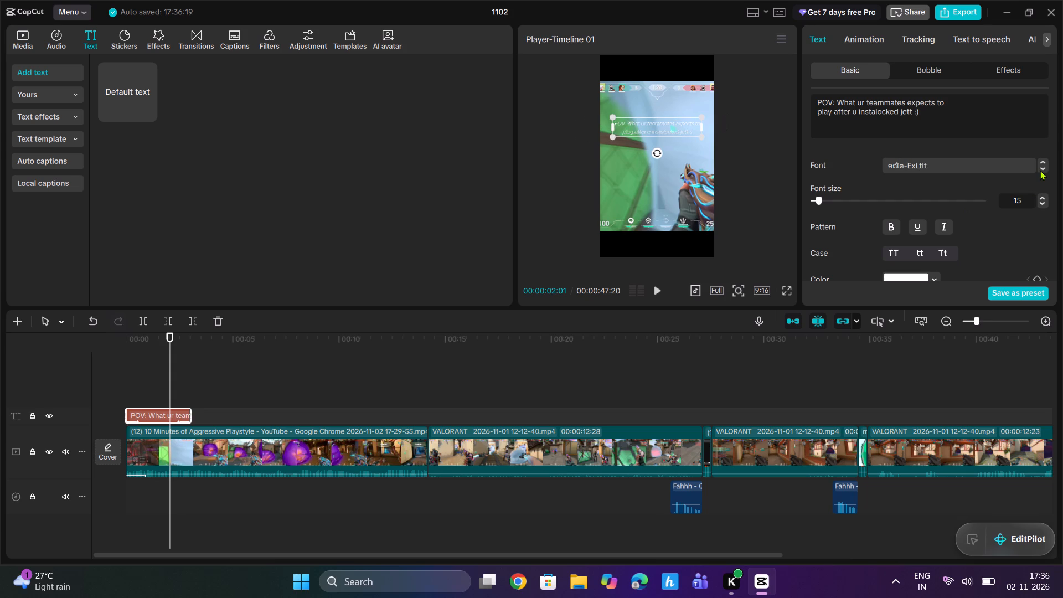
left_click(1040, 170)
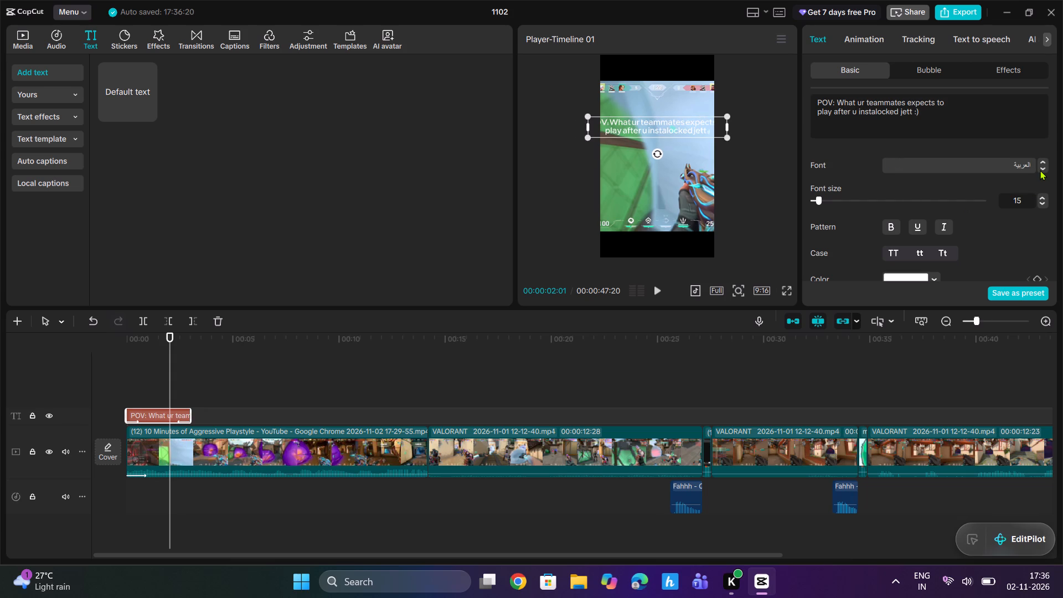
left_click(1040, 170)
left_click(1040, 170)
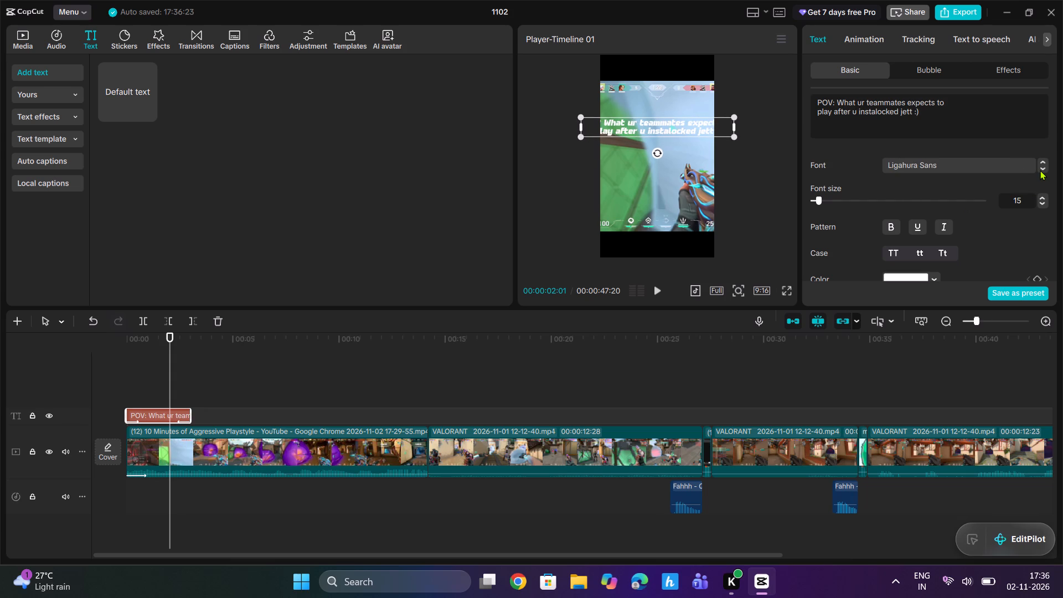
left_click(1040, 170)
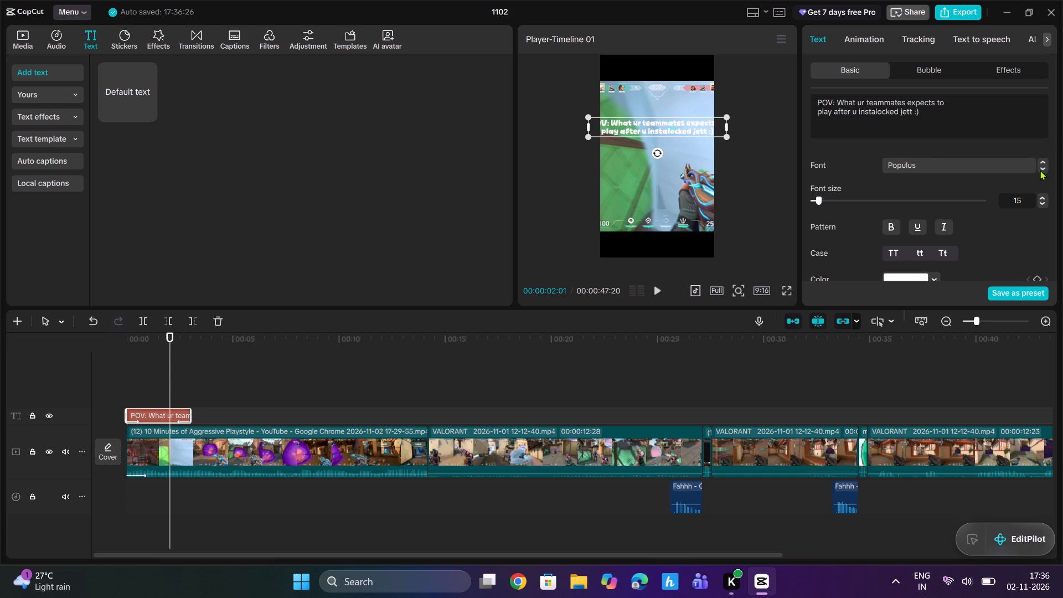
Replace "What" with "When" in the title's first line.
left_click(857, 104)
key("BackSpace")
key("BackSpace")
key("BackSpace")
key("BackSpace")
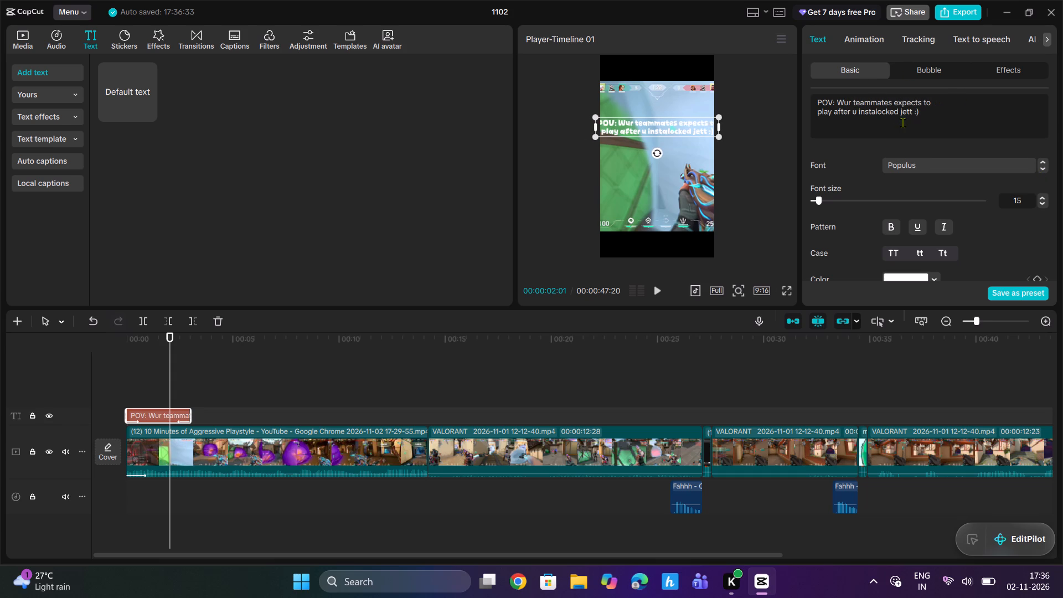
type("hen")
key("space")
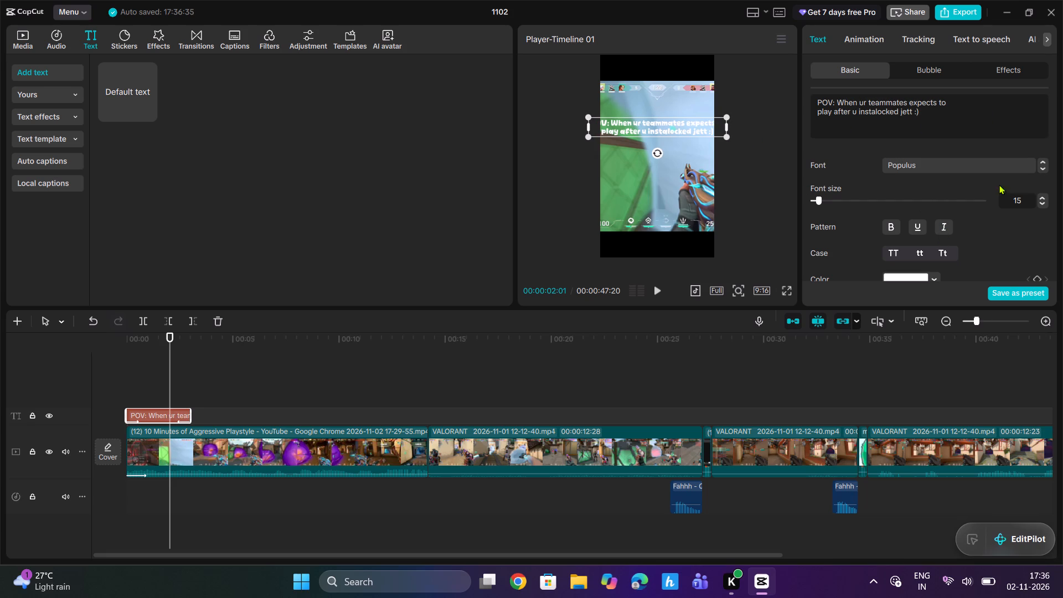
Set the title font to Agency FB Bold and check the frame in a full-screen preview.
left_click(1041, 167)
left_click(1041, 167)
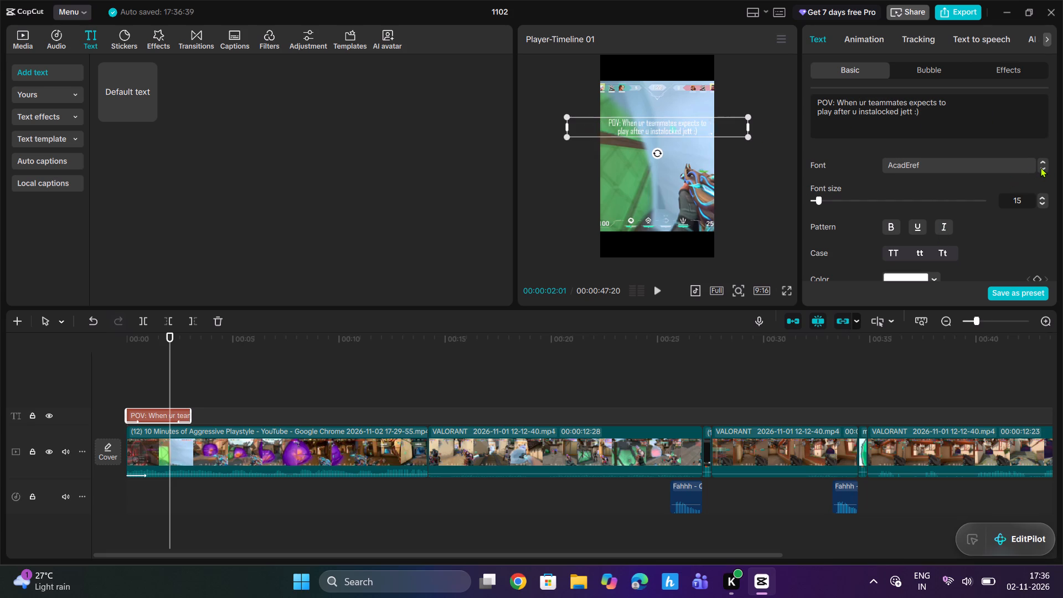
left_click(1041, 167)
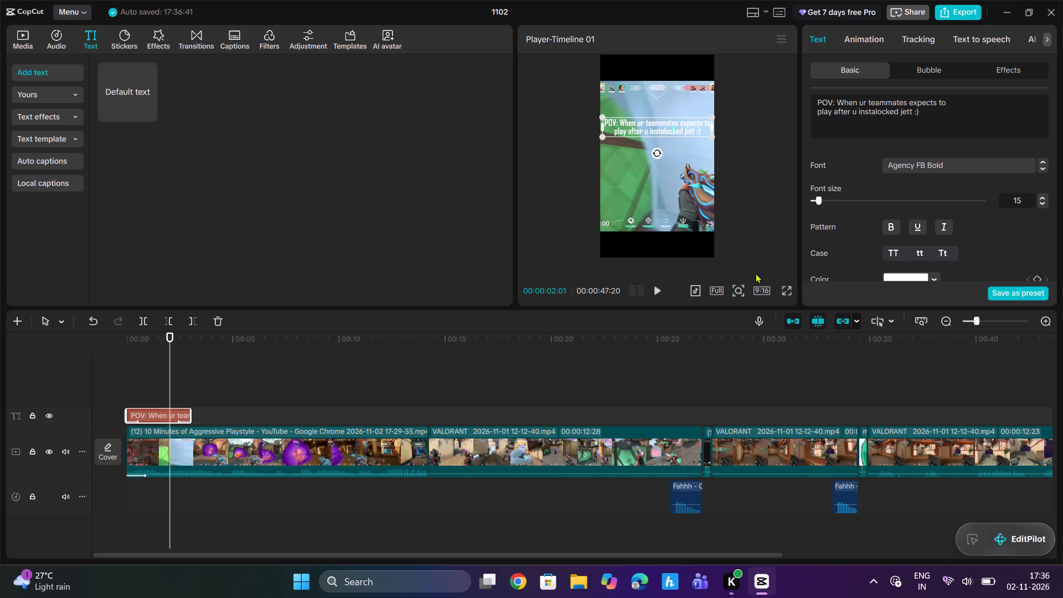
left_click(789, 295)
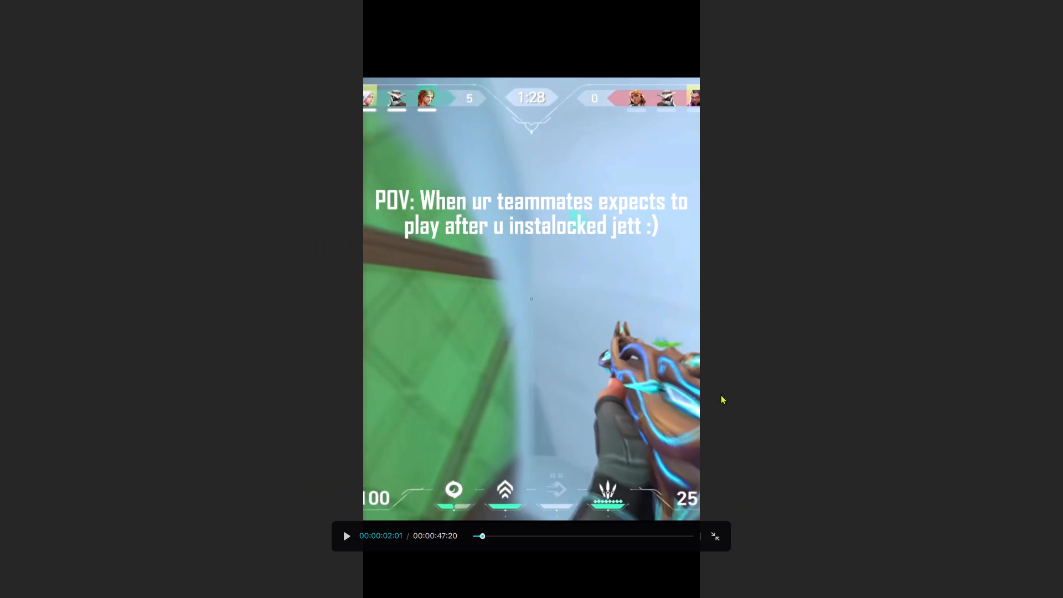
left_click(652, 494)
left_click(721, 540)
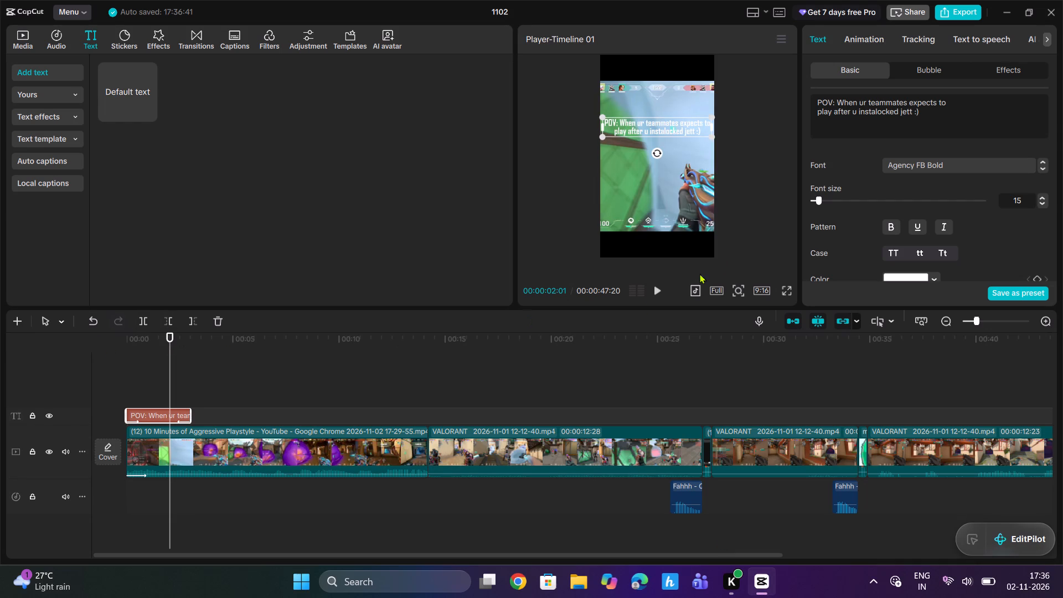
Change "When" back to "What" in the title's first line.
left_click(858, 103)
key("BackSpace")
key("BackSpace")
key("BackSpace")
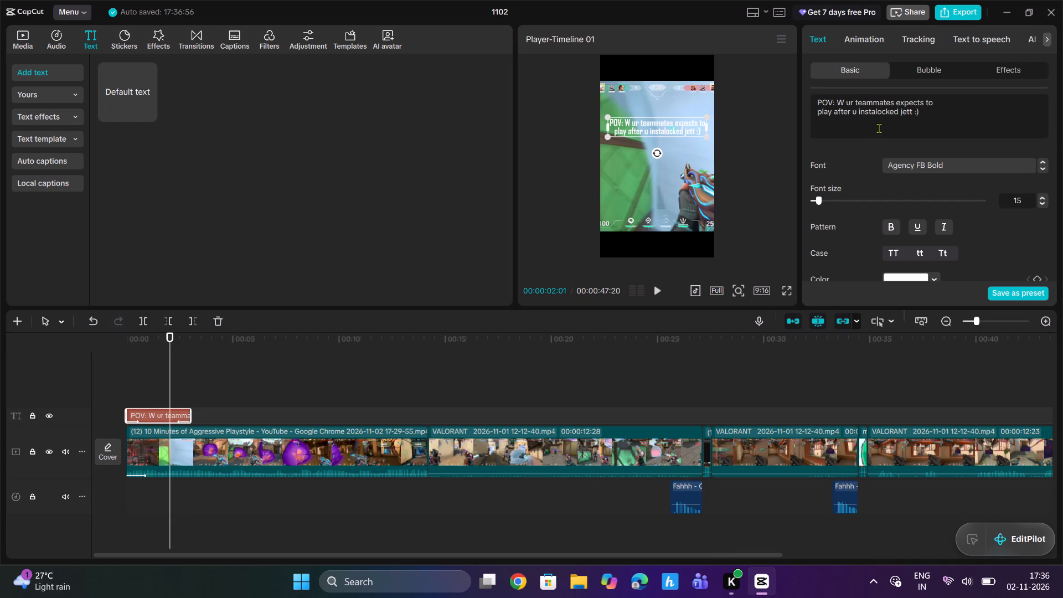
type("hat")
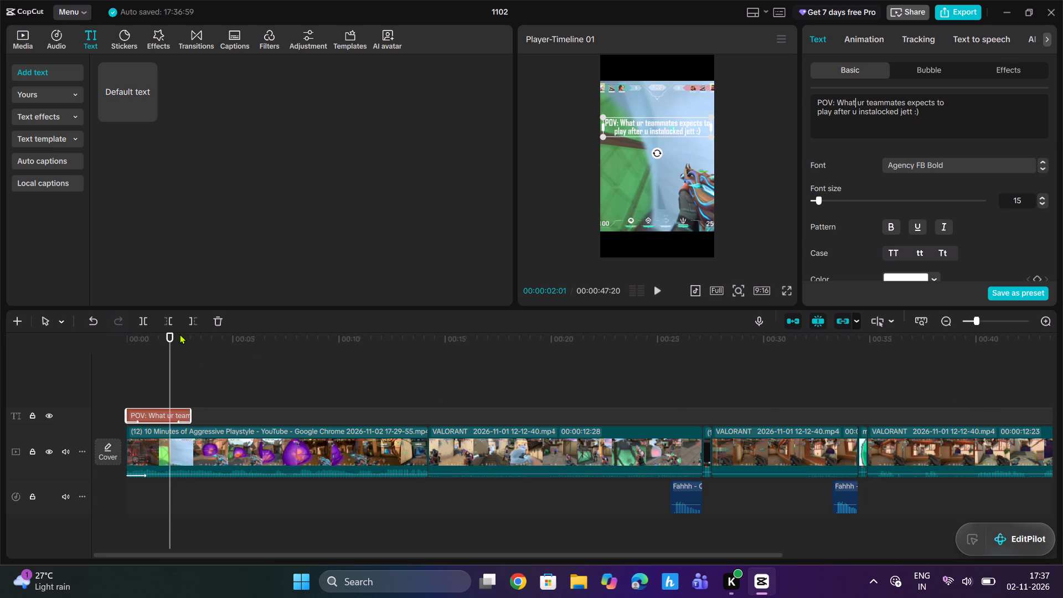
left_click_drag(167, 336, 59, 353)
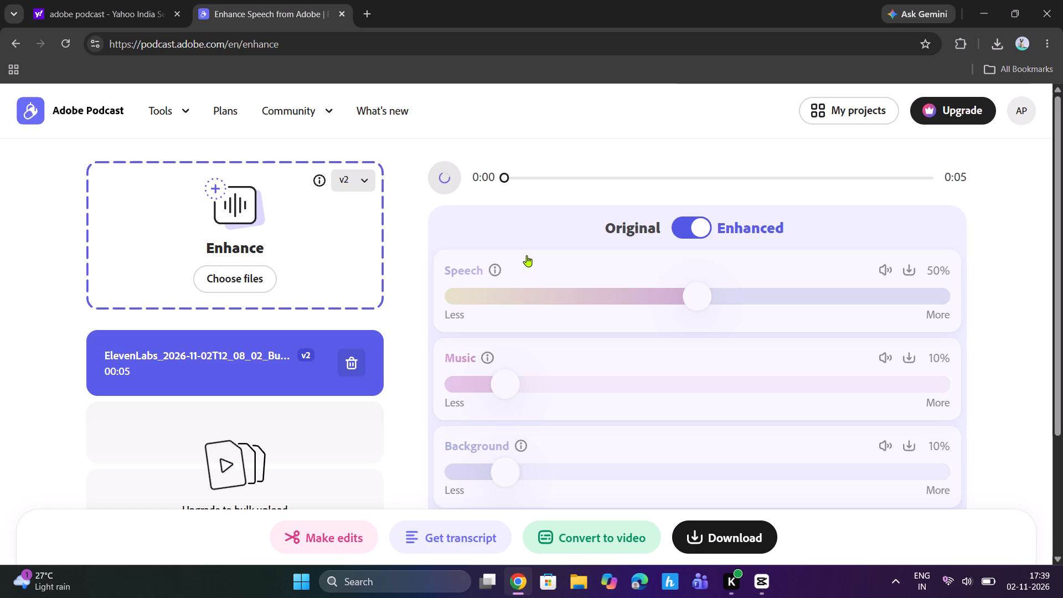
left_click(751, 538)
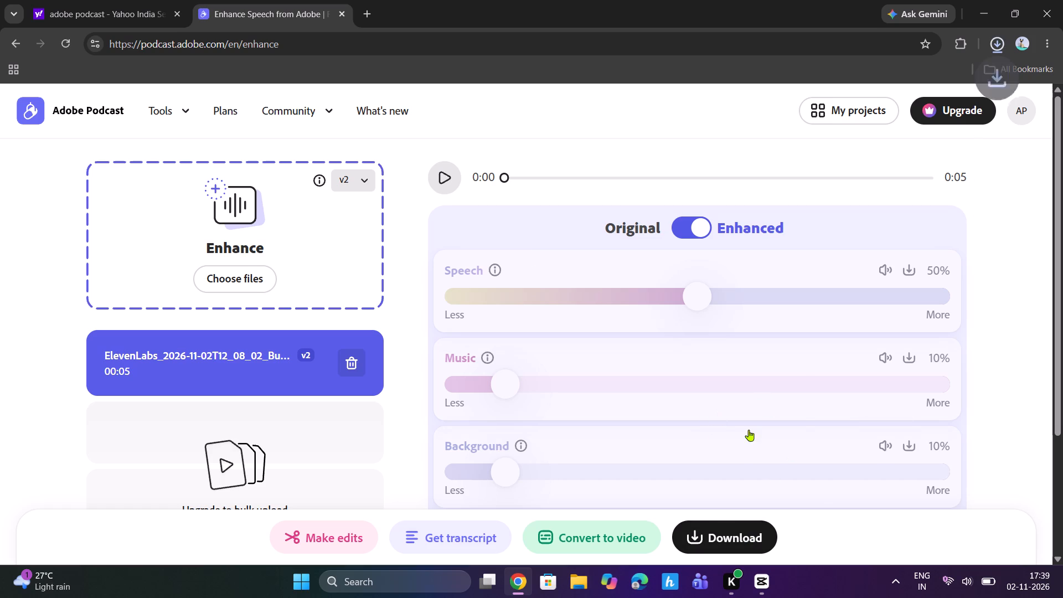
Close Chrome to return to CapCut and import the enhanced-v2 ElevenLabs MP3 from Downloads into the project media.
left_click(1062, 0)
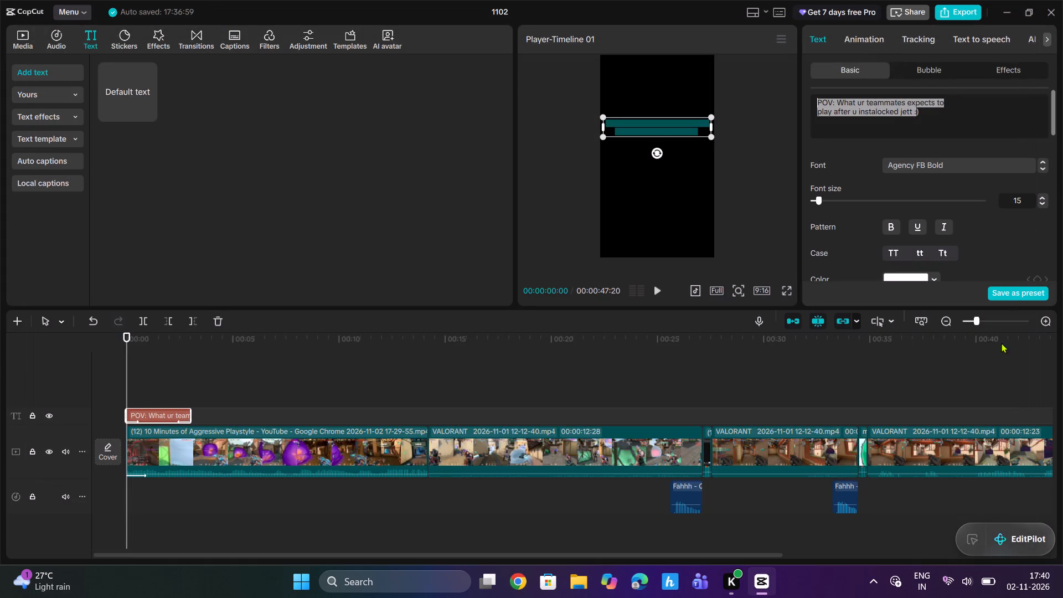
left_click(18, 38)
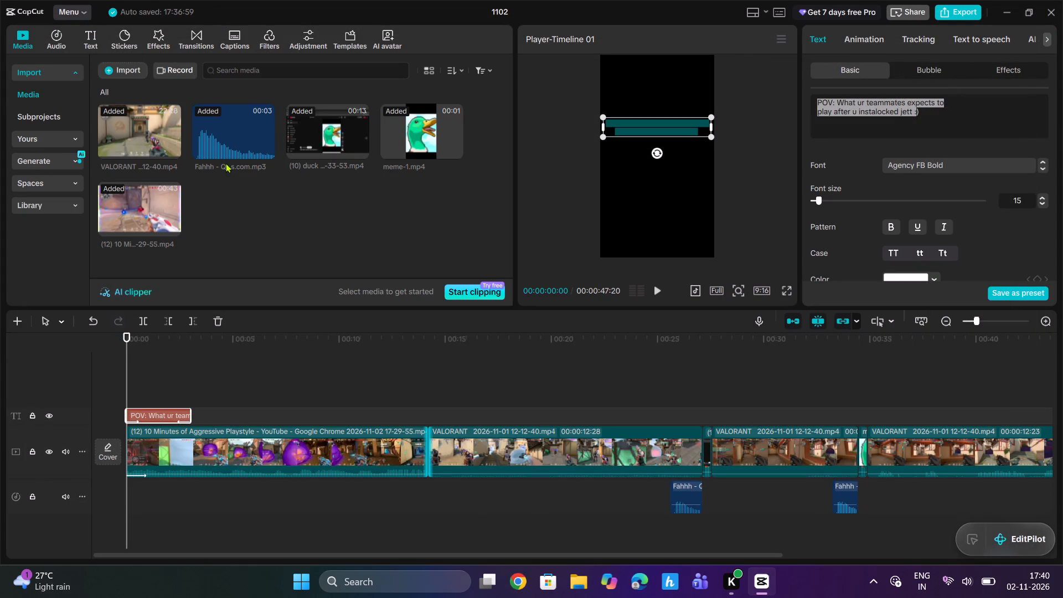
left_click(118, 76)
left_click(147, 97)
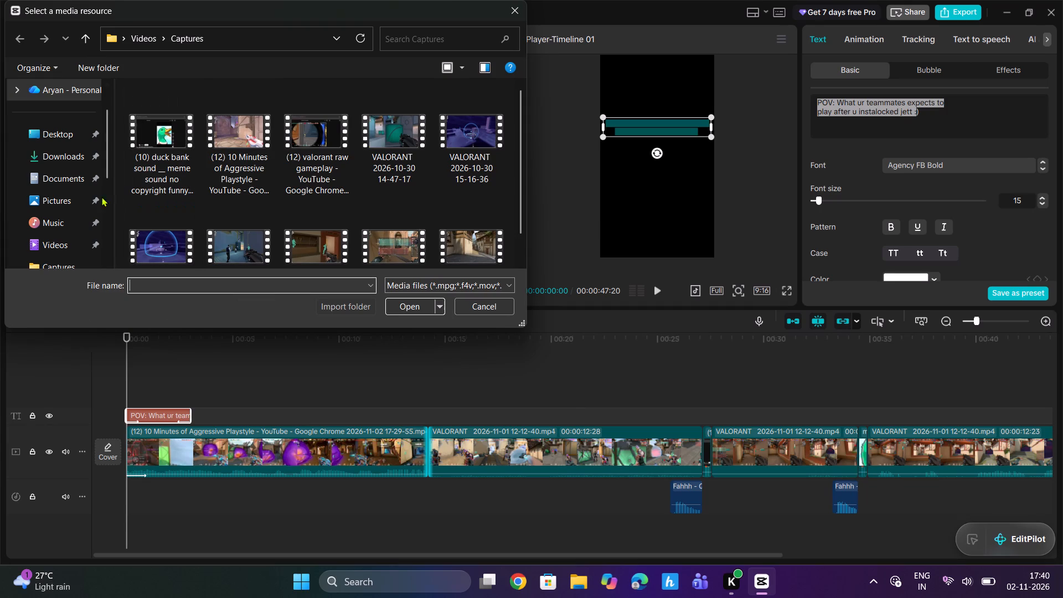
left_click(54, 151)
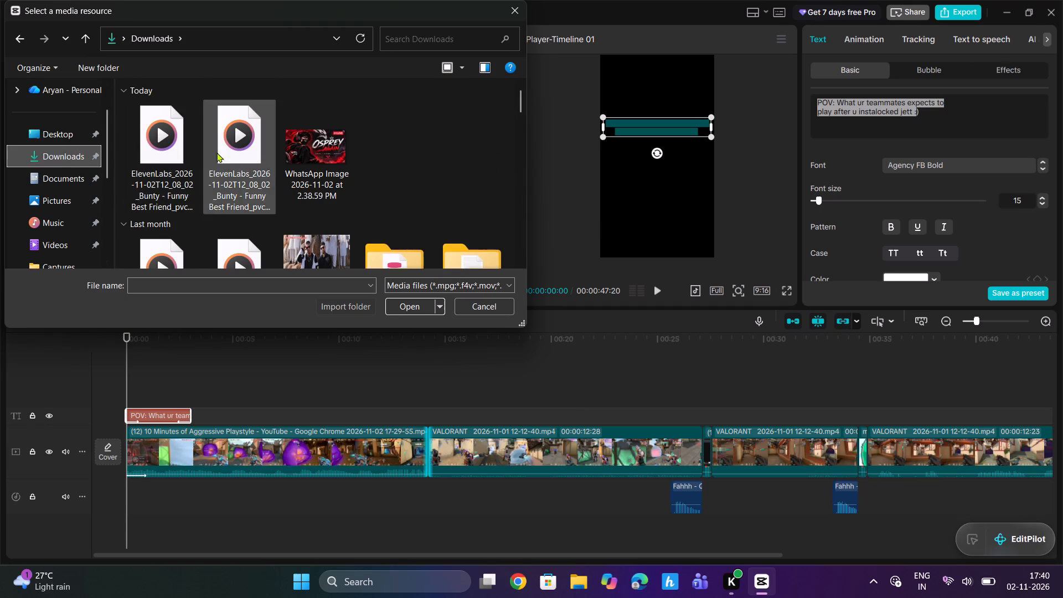
double_click(168, 171)
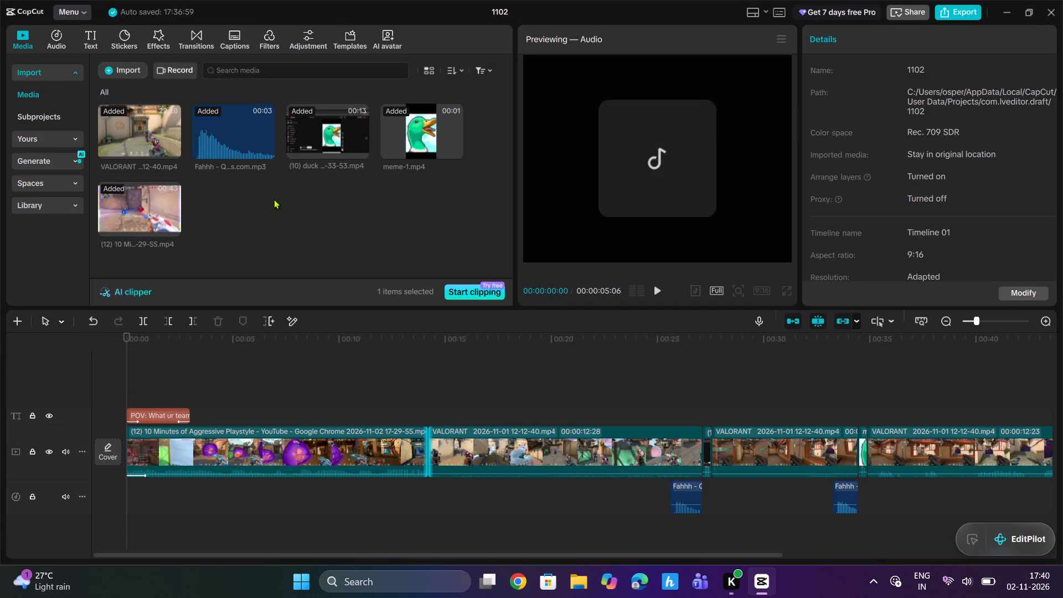
Add the enhanced voiceover to the audio track at the start of the timeline and play it through.
left_click(270, 227)
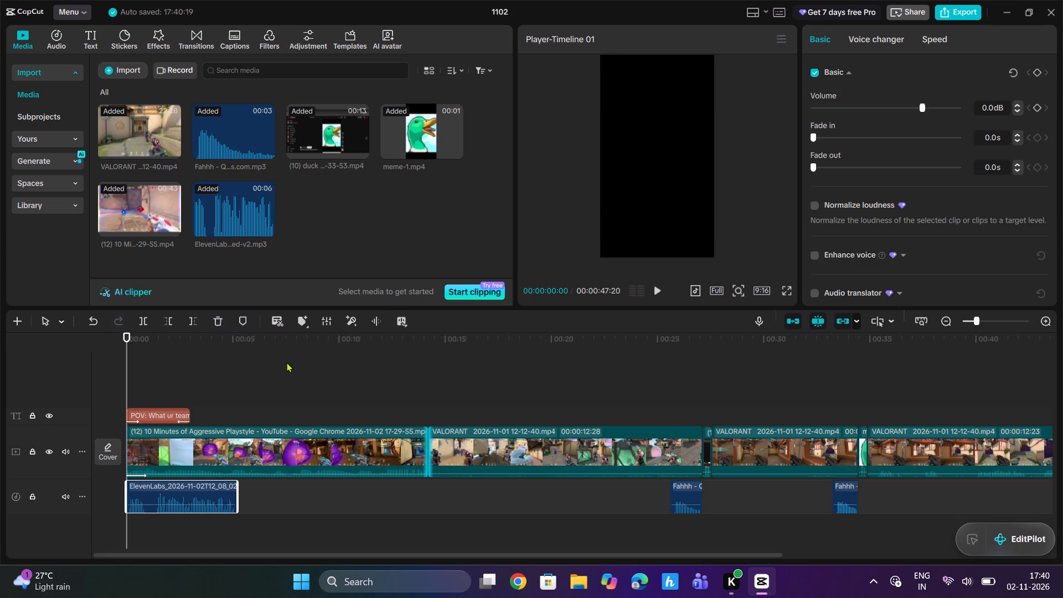
left_click(658, 288)
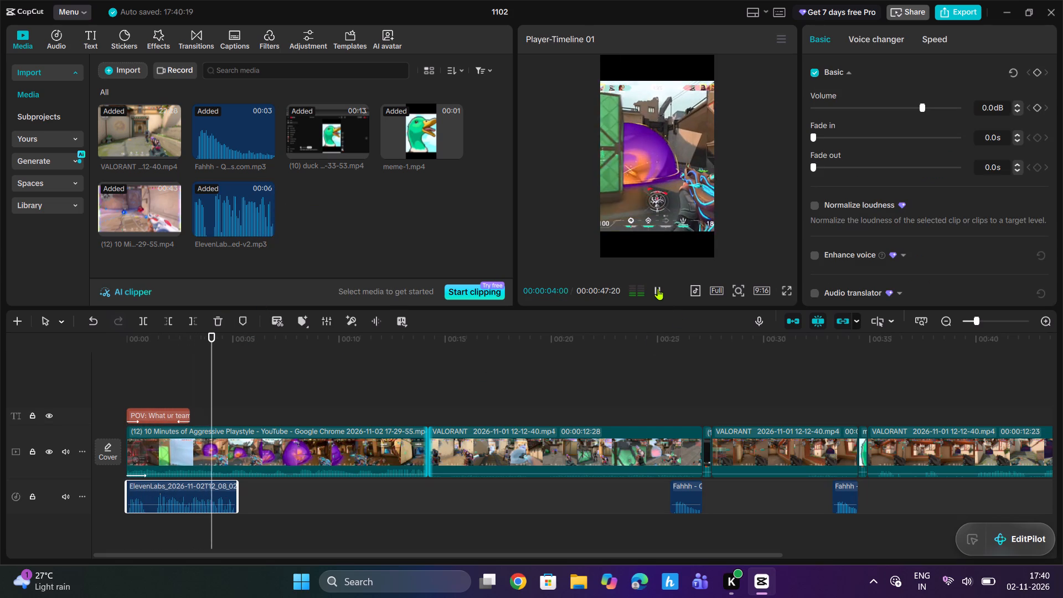
key("space")
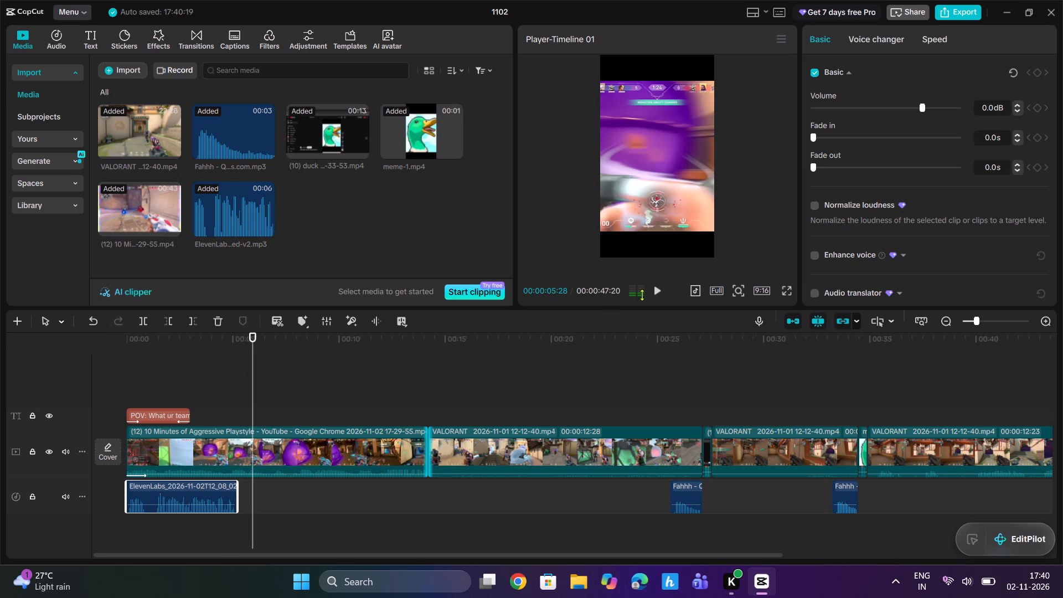
Split the voiceover clip at 00:00:00:26, in the pause after the spoken "P O V".
left_click_drag(254, 340, 209, 382)
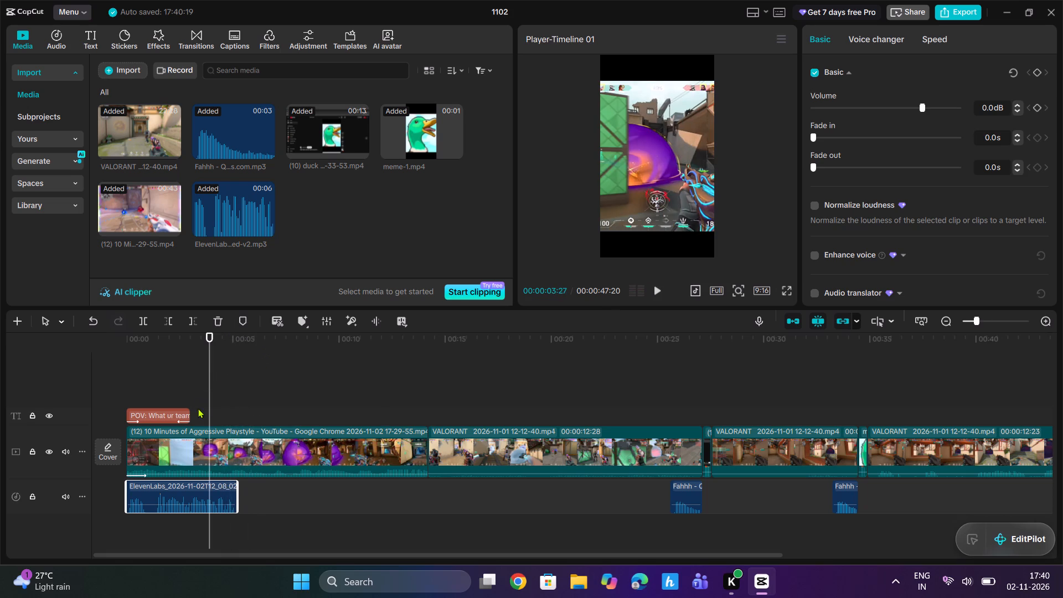
left_click_drag(209, 340, 152, 422)
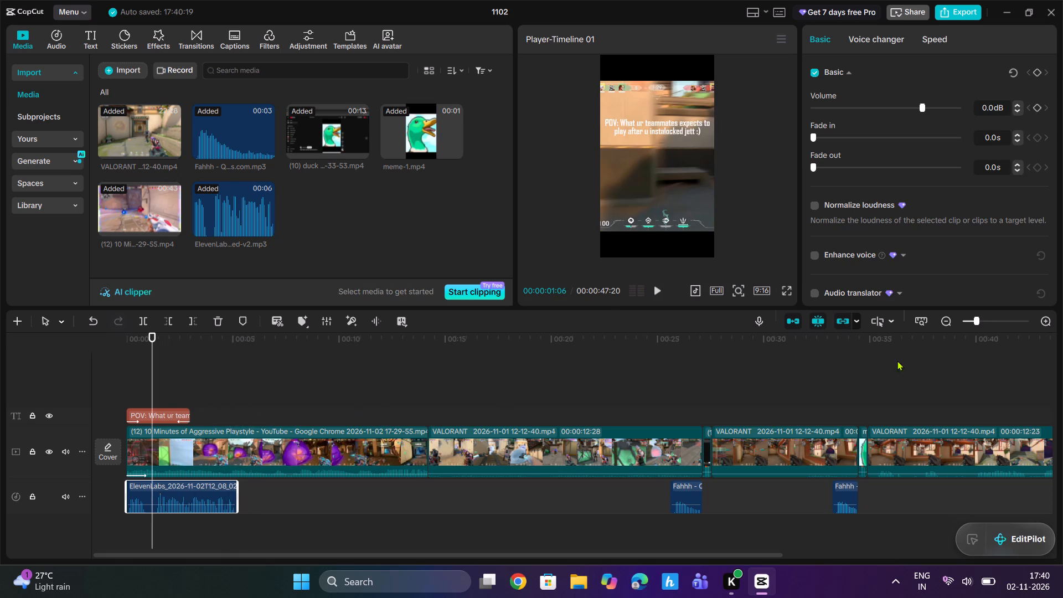
left_click(989, 321)
left_click(990, 321)
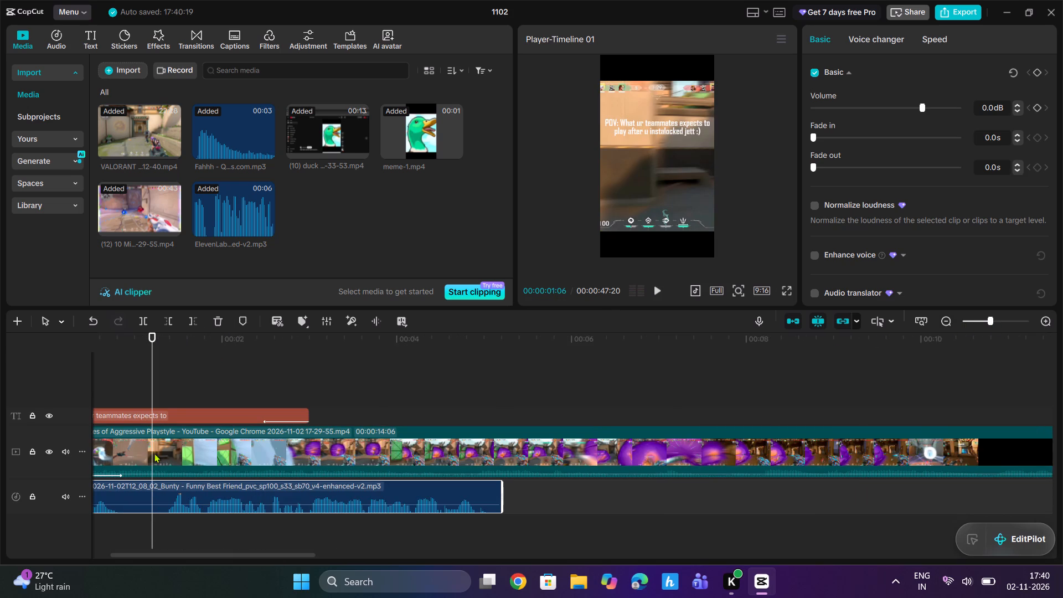
left_click_drag(160, 339, 137, 371)
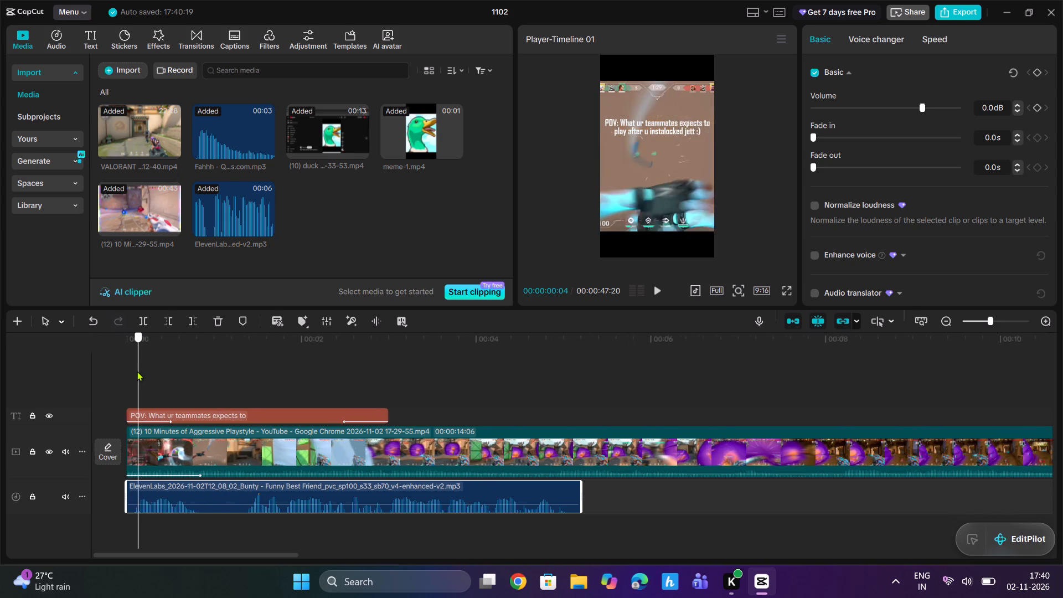
left_click_drag(137, 371, 201, 378)
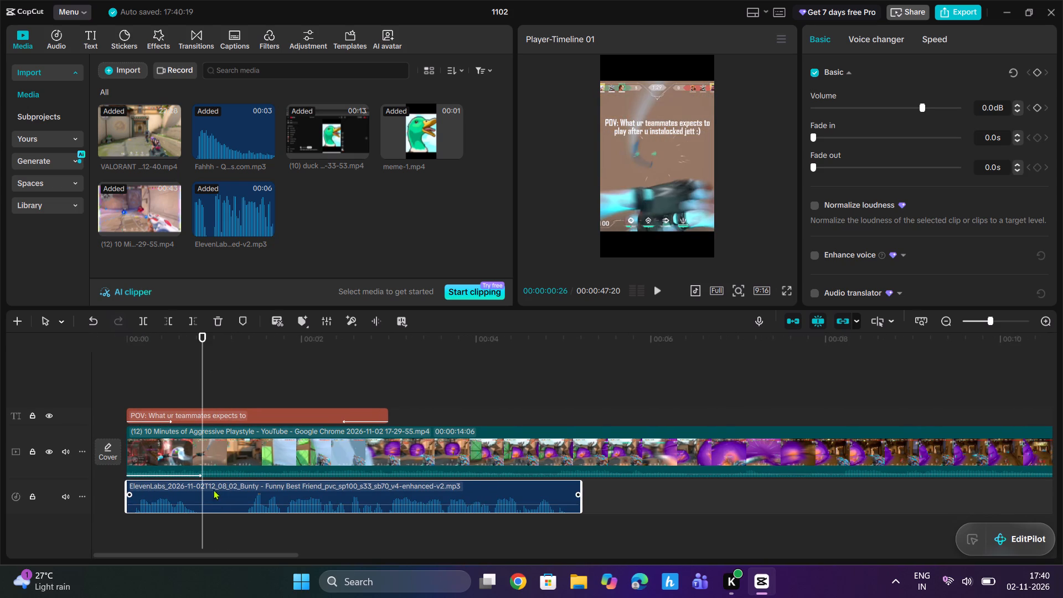
left_click(144, 322)
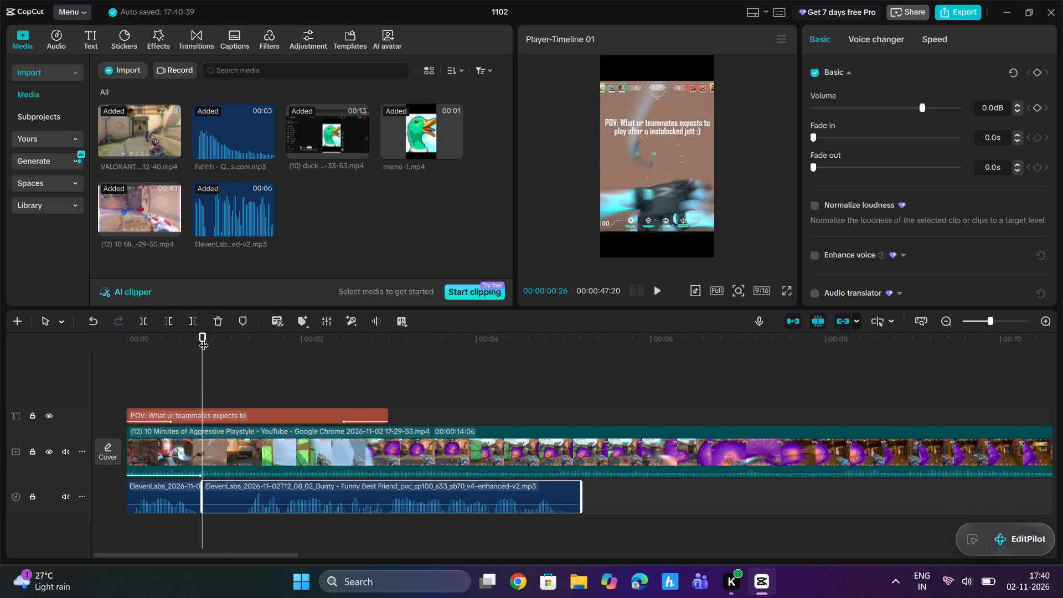
Trim the second voiceover part's start to 00:00:01:09 and move it back against the end of the first part.
left_click_drag(204, 338, 241, 347)
left_click(172, 323)
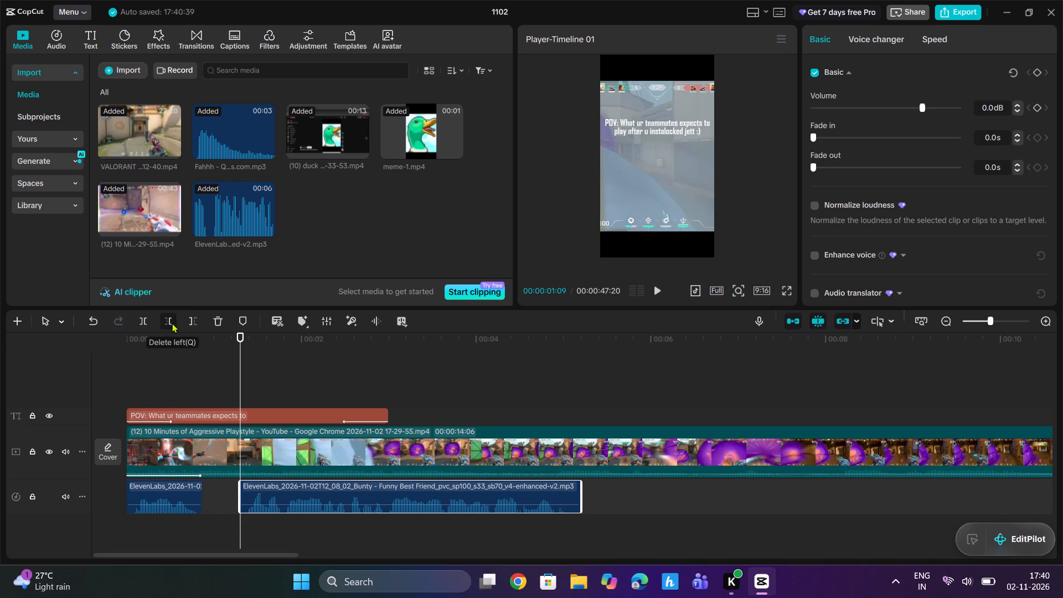
left_click_drag(396, 489, 361, 491)
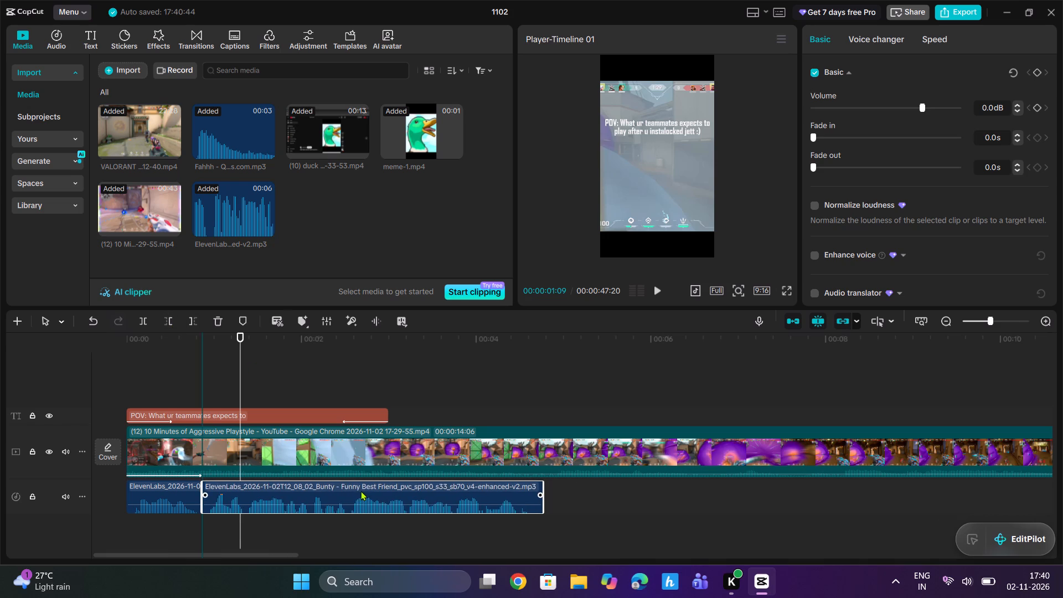
Trim the first voiceover part's start to 00:00:00:02 and move it back to the beginning of the timeline.
left_click_drag(361, 491, 357, 491)
left_click_drag(241, 339, 92, 384)
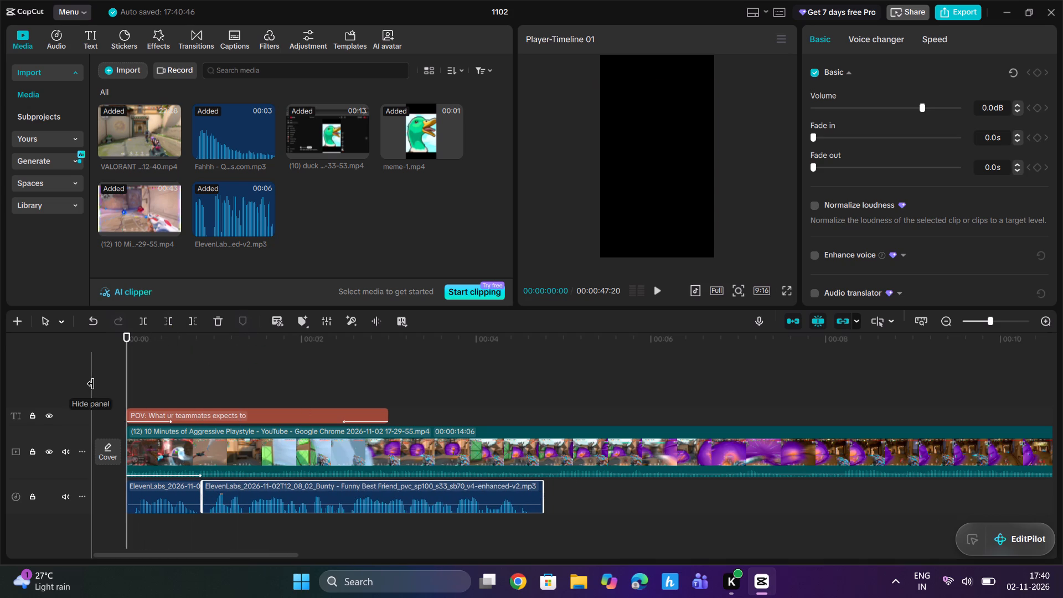
left_click_drag(128, 342, 135, 345)
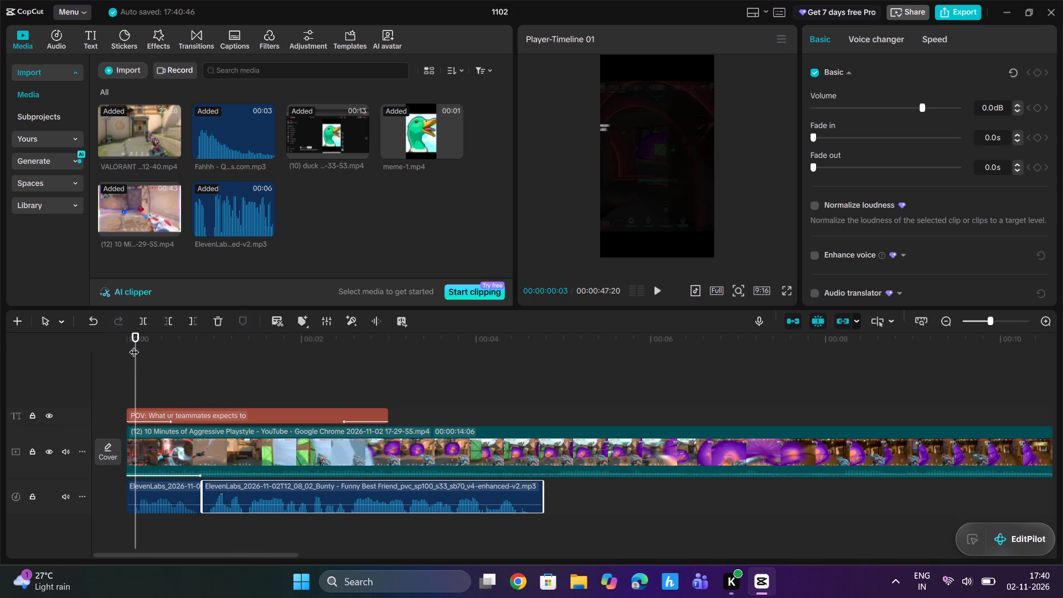
left_click(134, 345)
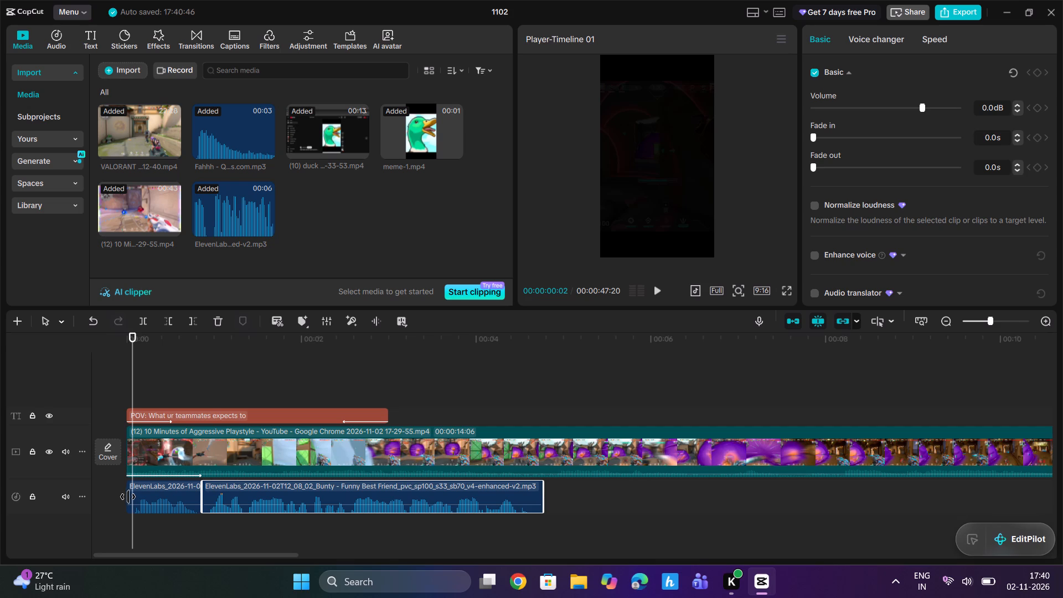
left_click_drag(128, 497, 133, 497)
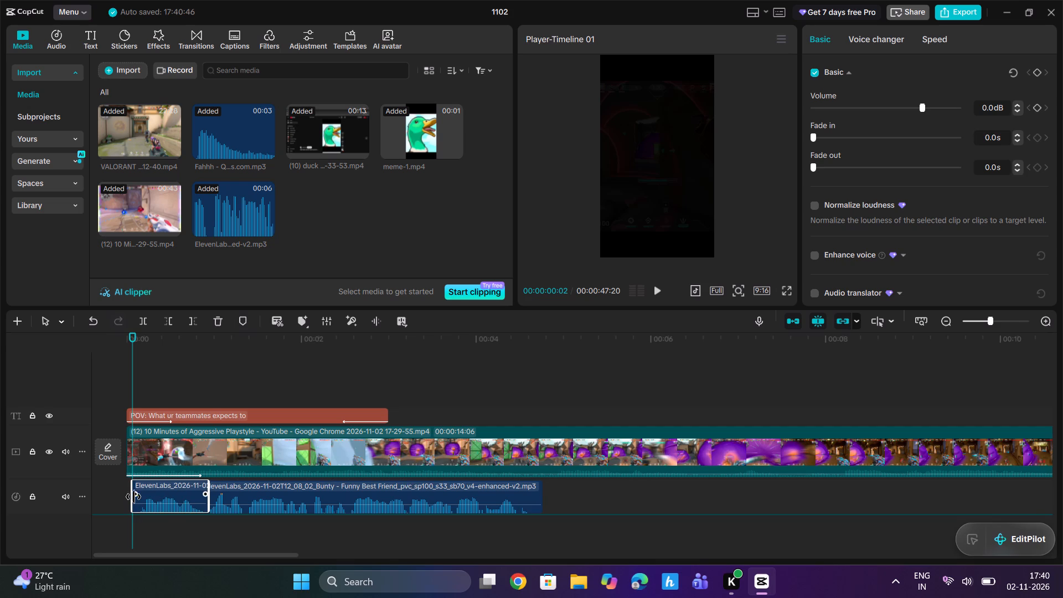
left_click_drag(166, 507, 163, 470)
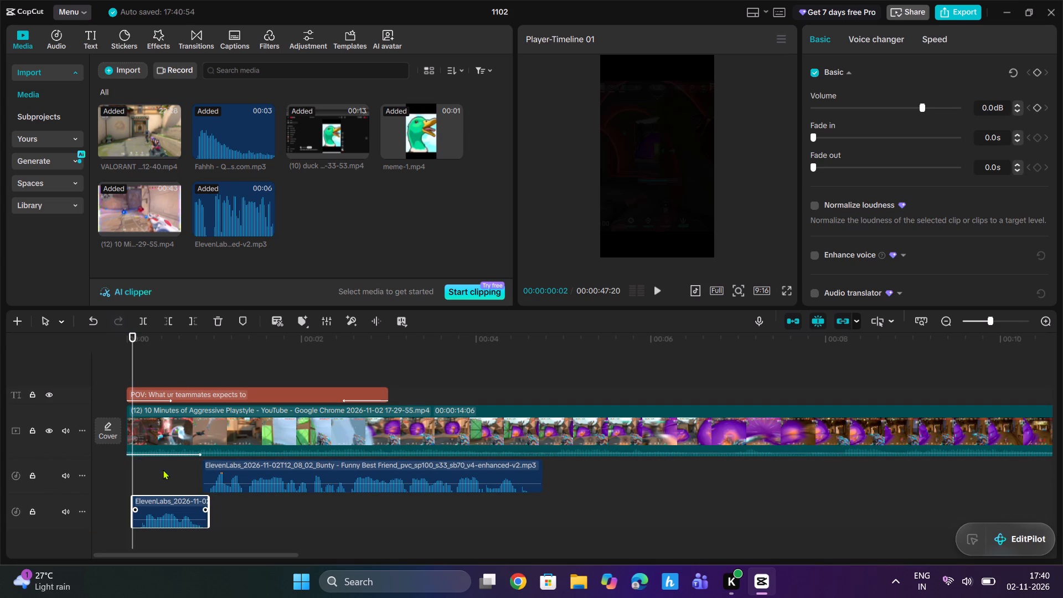
left_click_drag(161, 501, 147, 467)
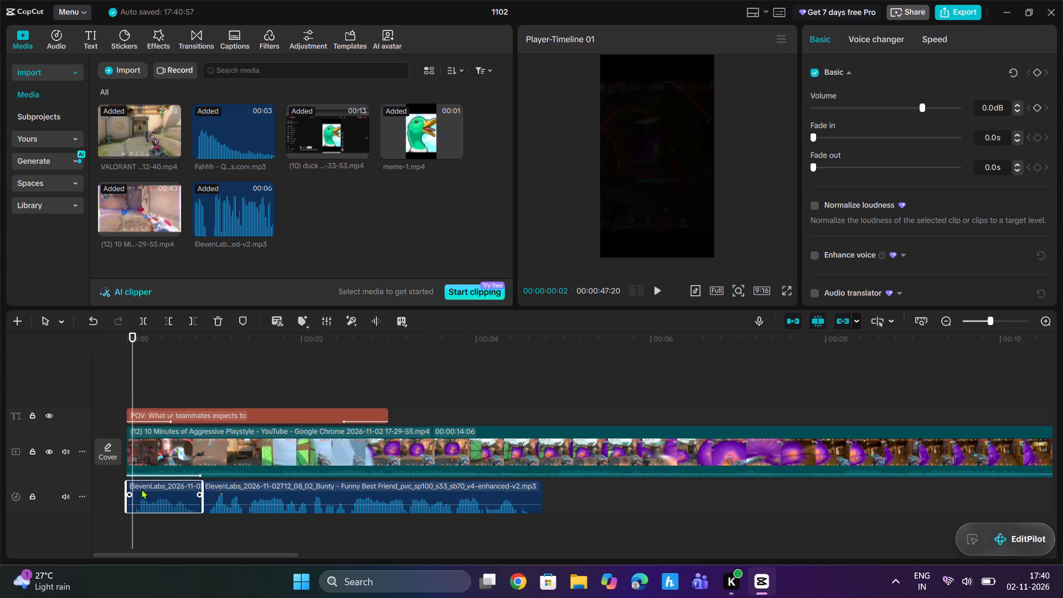
left_click(124, 493)
left_click_drag(153, 491, 148, 491)
Move the second voiceover part back against the end of the first part and play the voiceover from the start.
left_click_drag(262, 494, 250, 494)
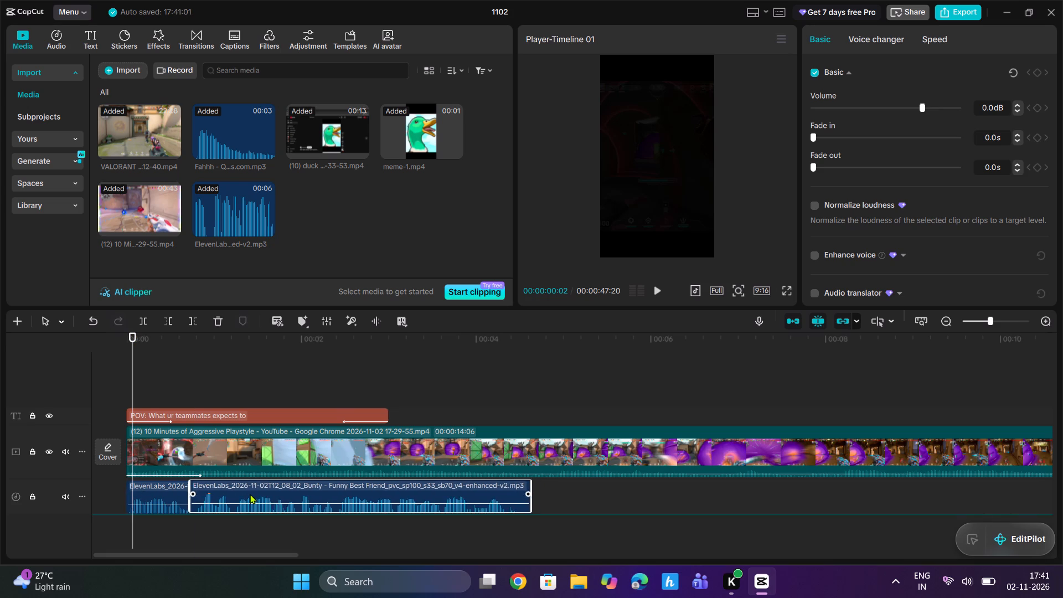
left_click_drag(250, 494, 249, 494)
left_click_drag(238, 501, 246, 475)
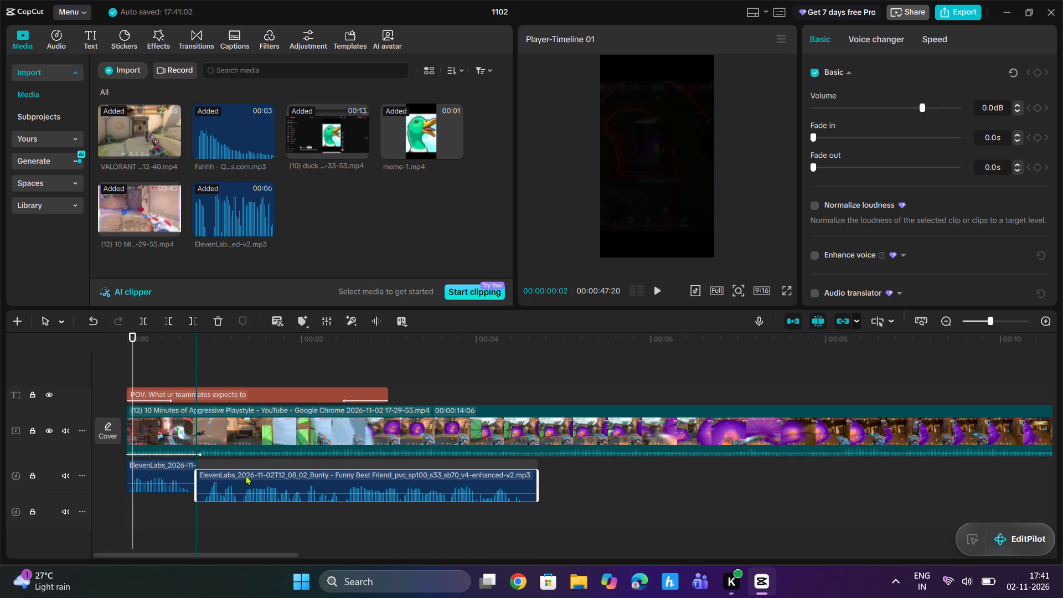
left_click_drag(246, 475, 246, 475)
left_click_drag(121, 337, 94, 343)
left_click_drag(130, 346, 82, 353)
key("space")
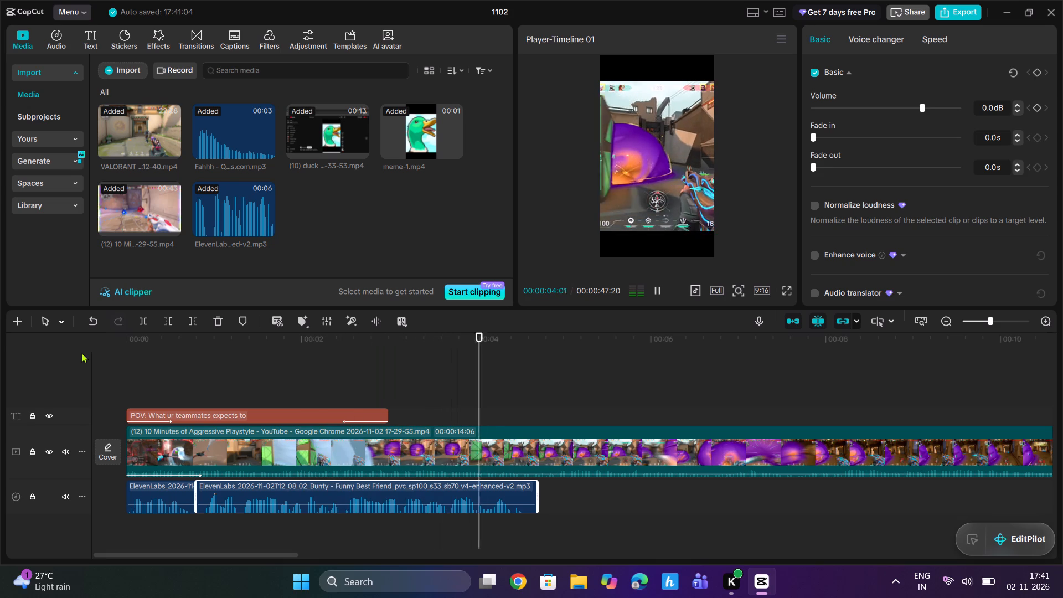
key("space")
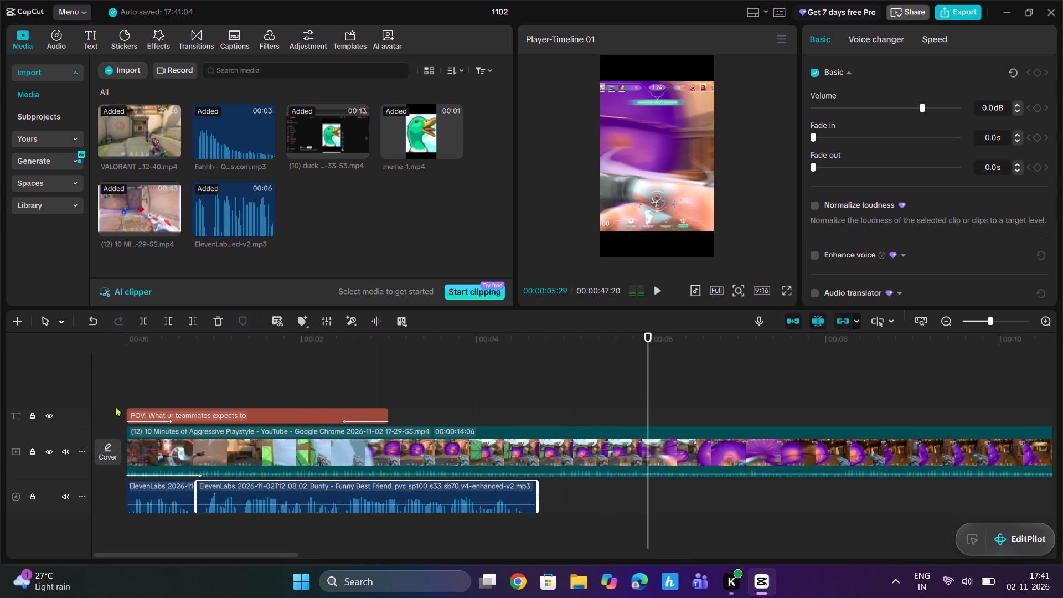
Extend the POV title clip so it ends together with the voiceover.
left_click_drag(388, 409, 512, 405)
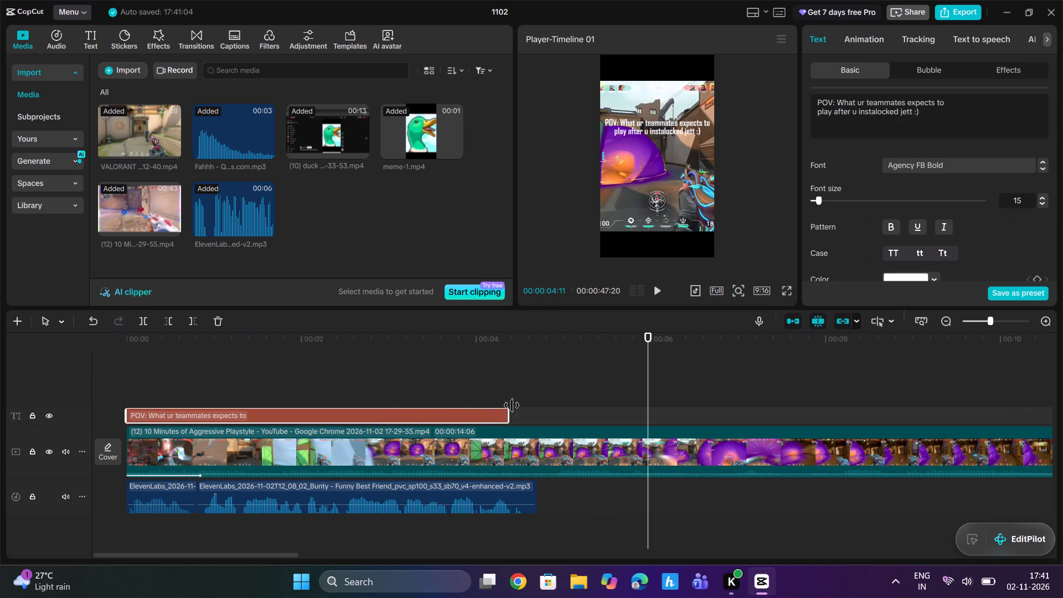
left_click_drag(512, 405, 534, 405)
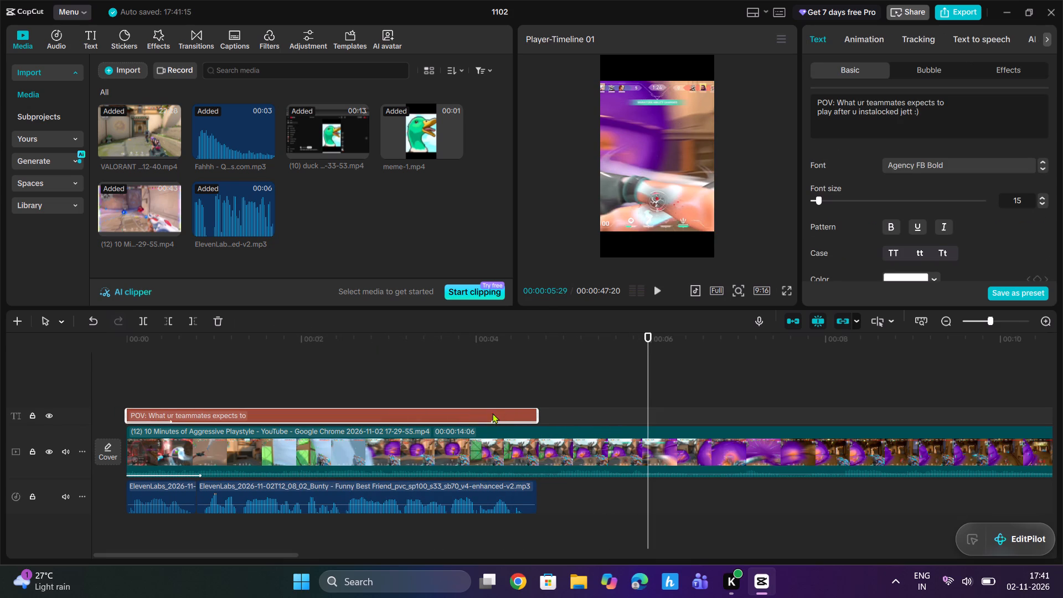
Trim the second voiceover part's end to 00:00:04:17 and give it a 0.2 s fade-out.
left_click_drag(646, 339, 472, 382)
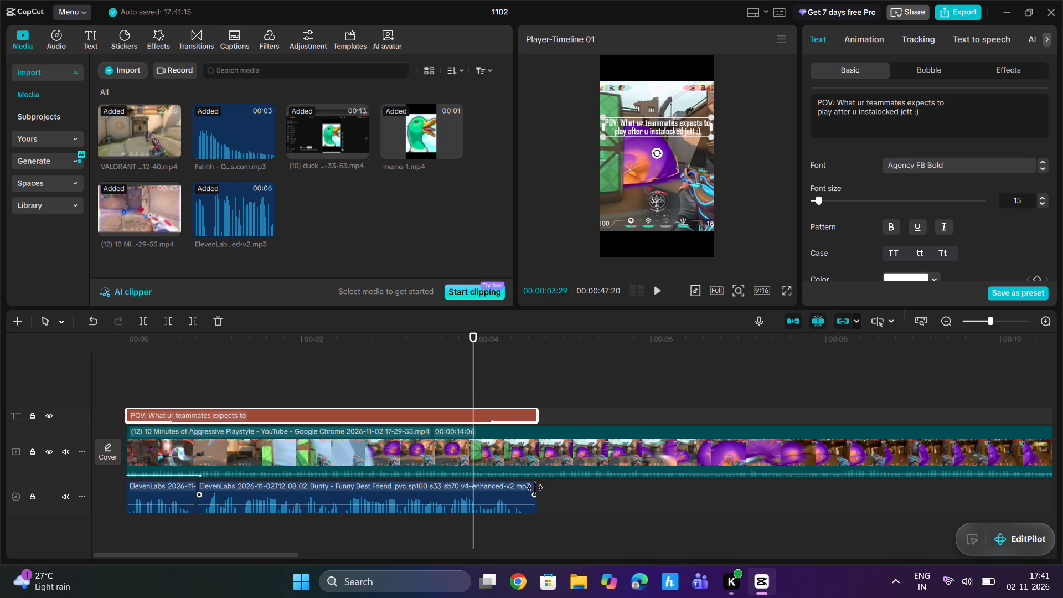
left_click_drag(535, 487, 524, 488)
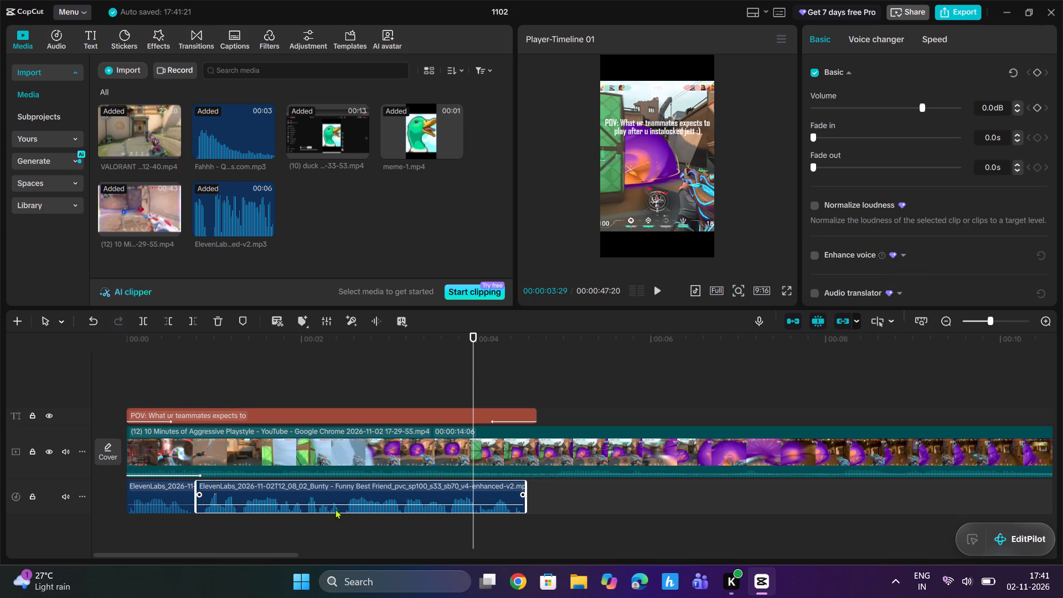
left_click_drag(520, 495, 513, 495)
left_click_drag(513, 495, 501, 496)
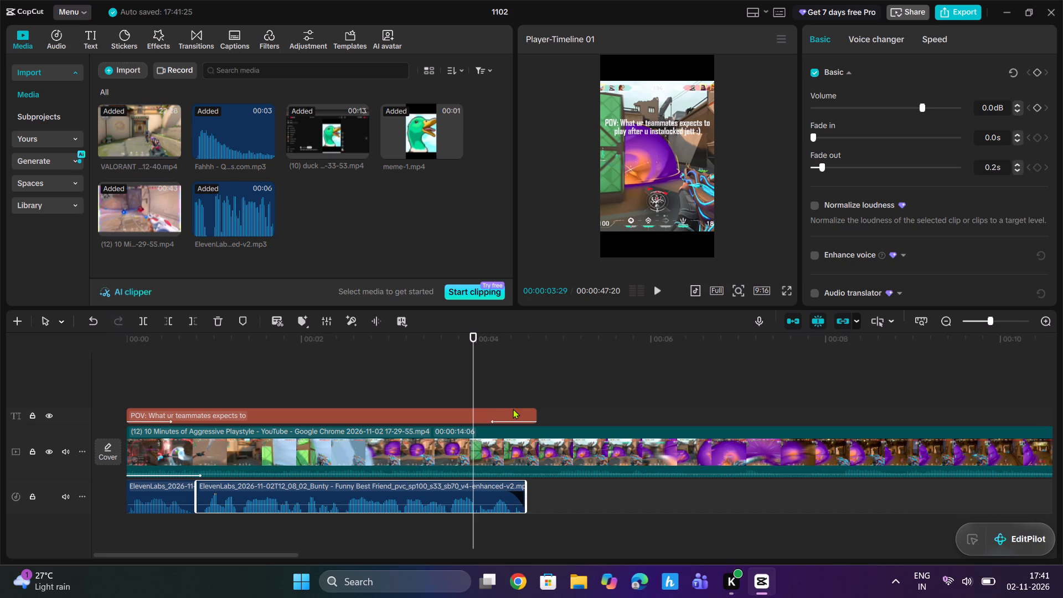
Shorten the POV title clip to 00:00:04:17, flush with the trimmed voiceover's end.
left_click_drag(535, 414, 523, 413)
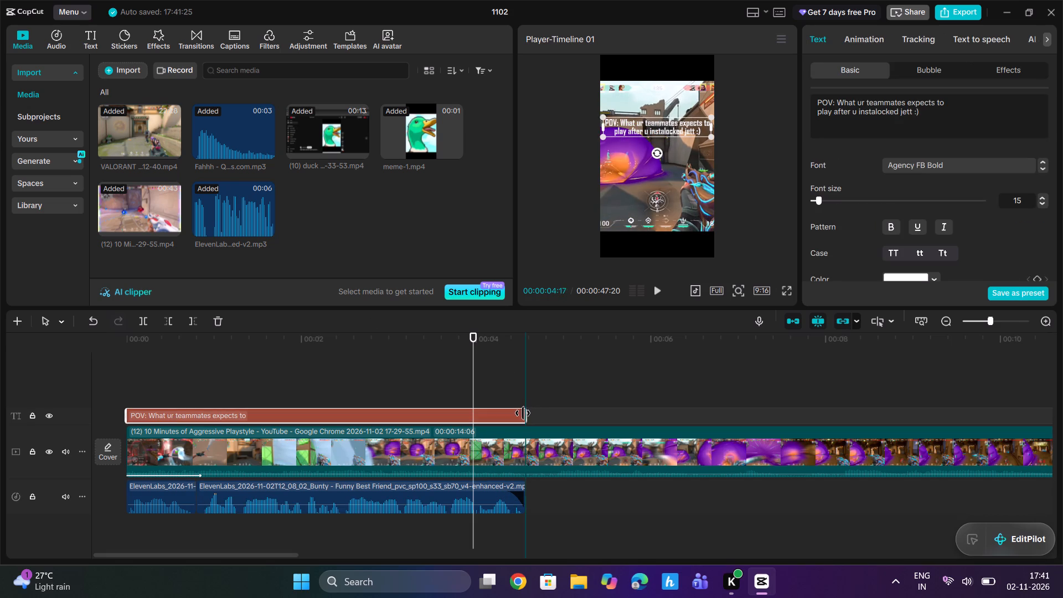
Move the cut between the YouTube gameplay clip and the first VALORANT clip earlier to 00:00:12:08 and play across it.
left_click_drag(472, 339, 17, 374)
key("space")
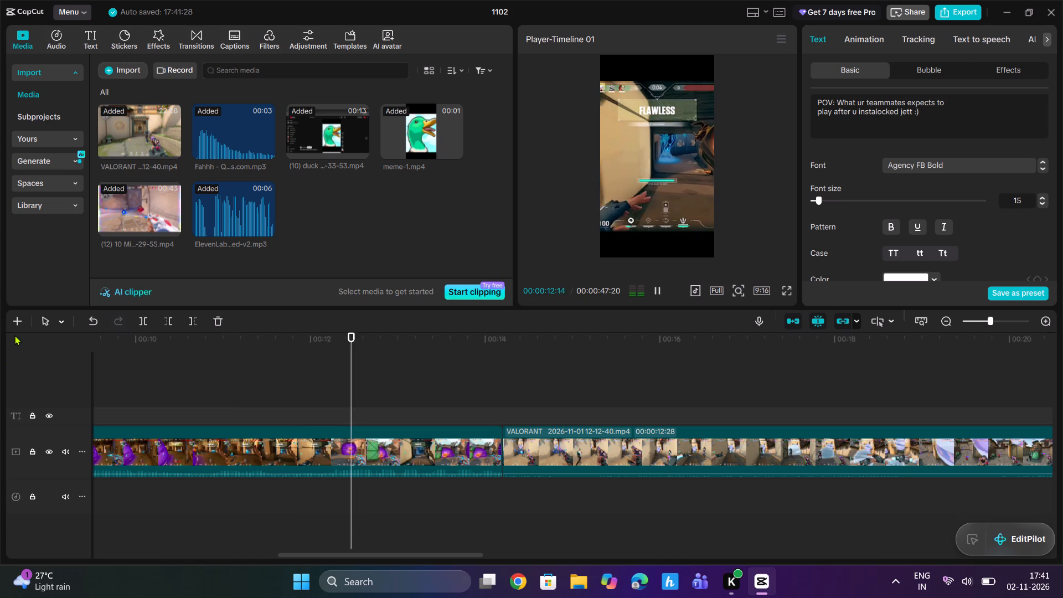
key("space")
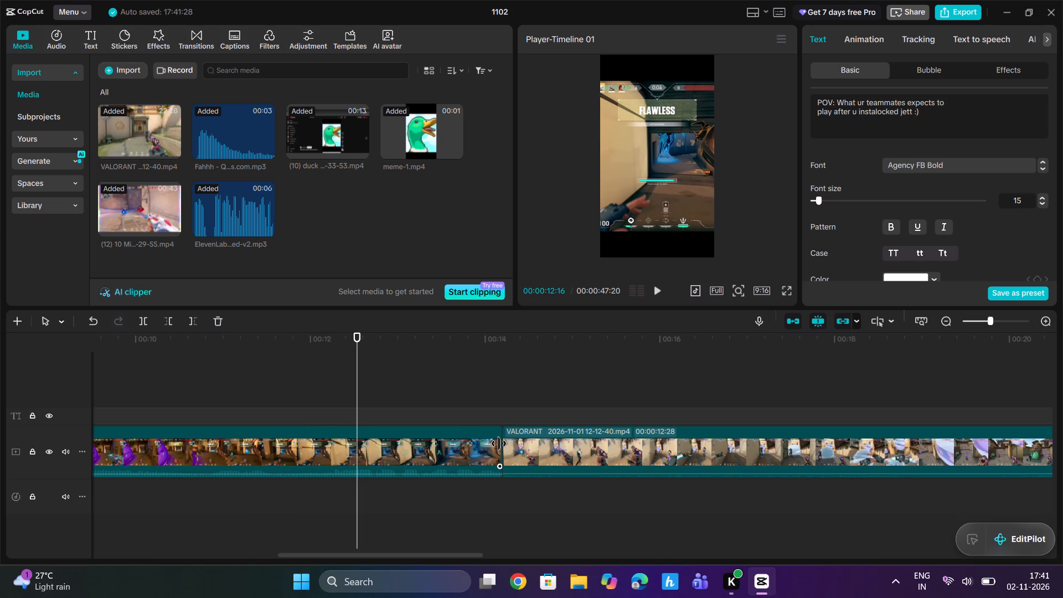
left_click_drag(502, 442, 346, 455)
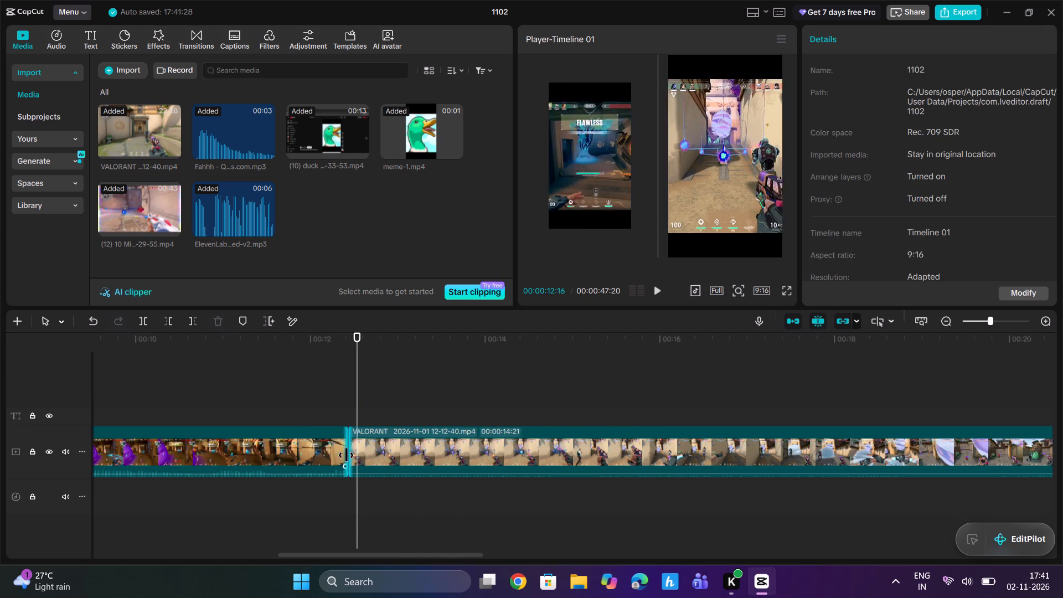
left_click_drag(346, 455, 332, 457)
left_click_drag(352, 353, 305, 364)
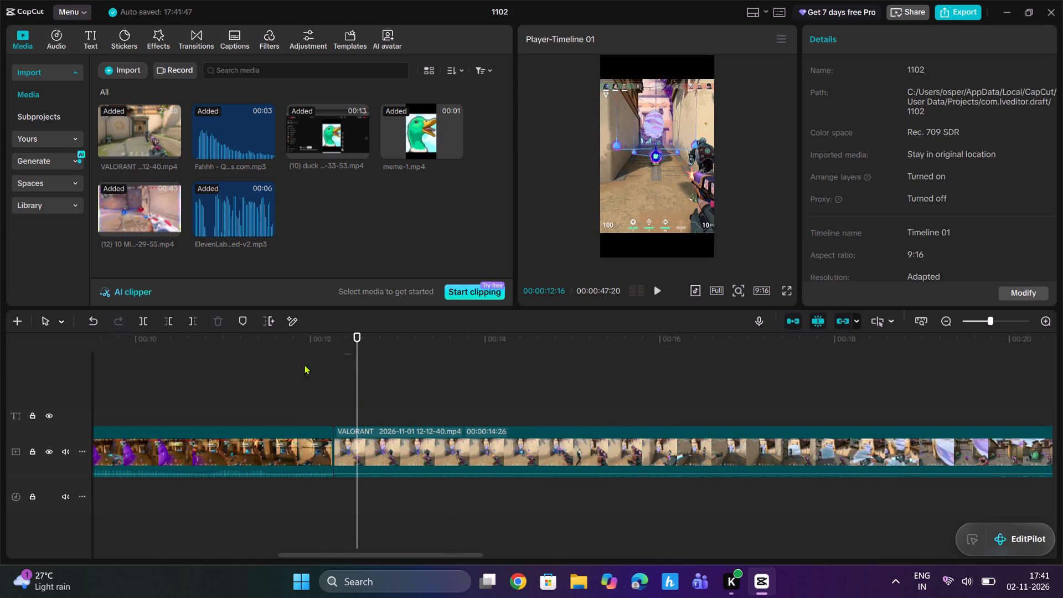
left_click_drag(305, 364, 252, 379)
left_click(267, 374)
key("space")
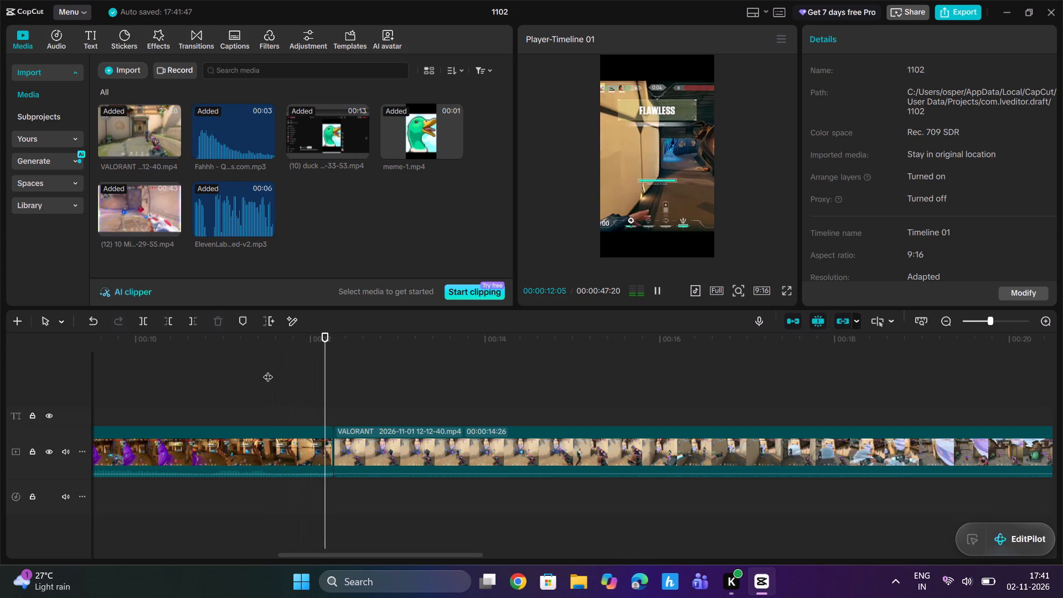
key("space")
Add a default text at 00:00:12:08, where the first VALORANT clip starts, and set its font to BebasNeue.
left_click_drag(345, 341, 331, 355)
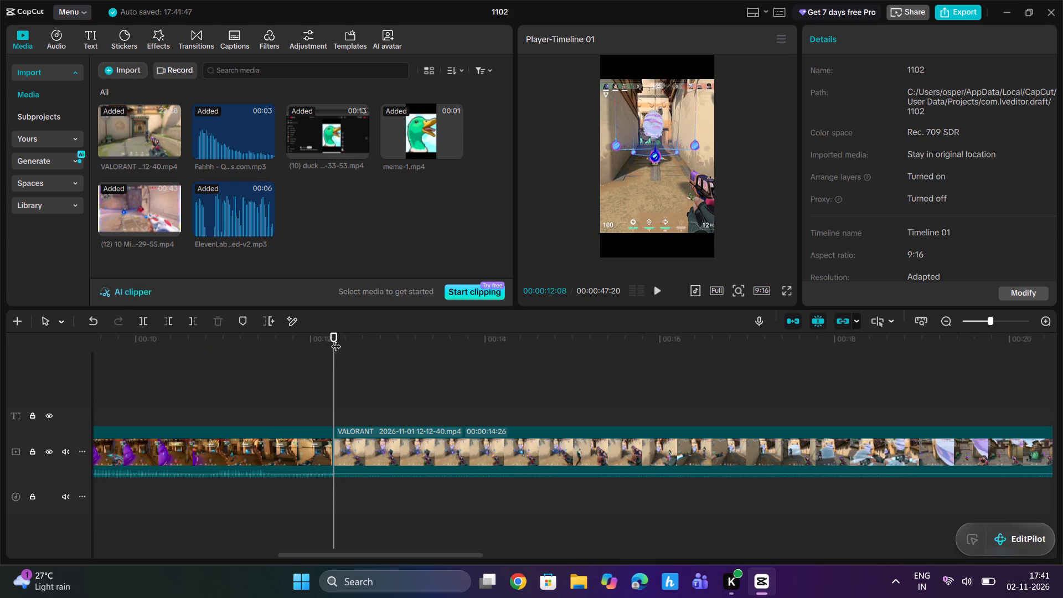
left_click(96, 42)
left_click(148, 112)
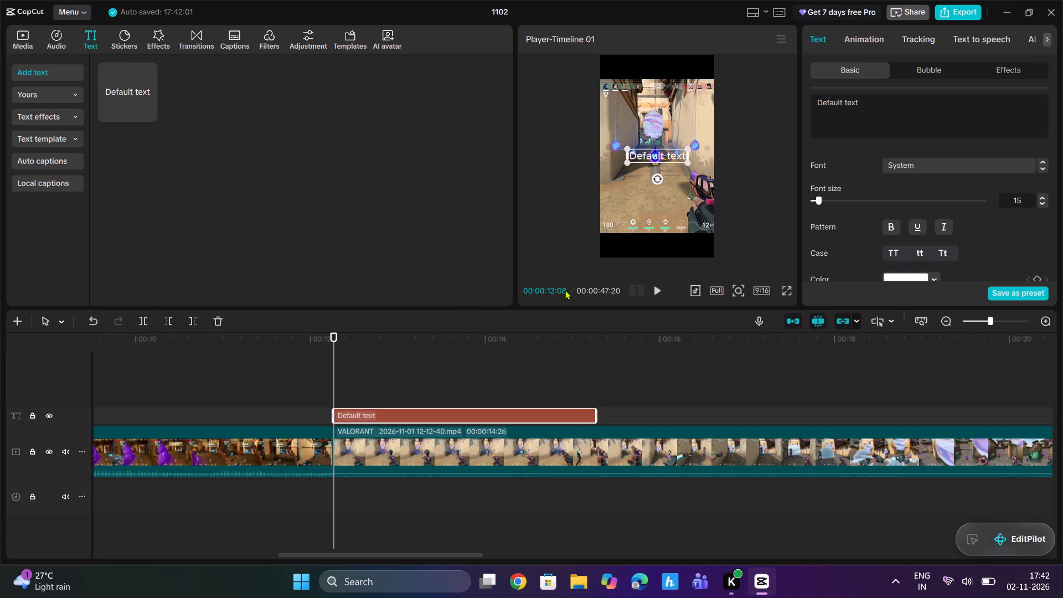
left_click_drag(882, 103, 775, 102)
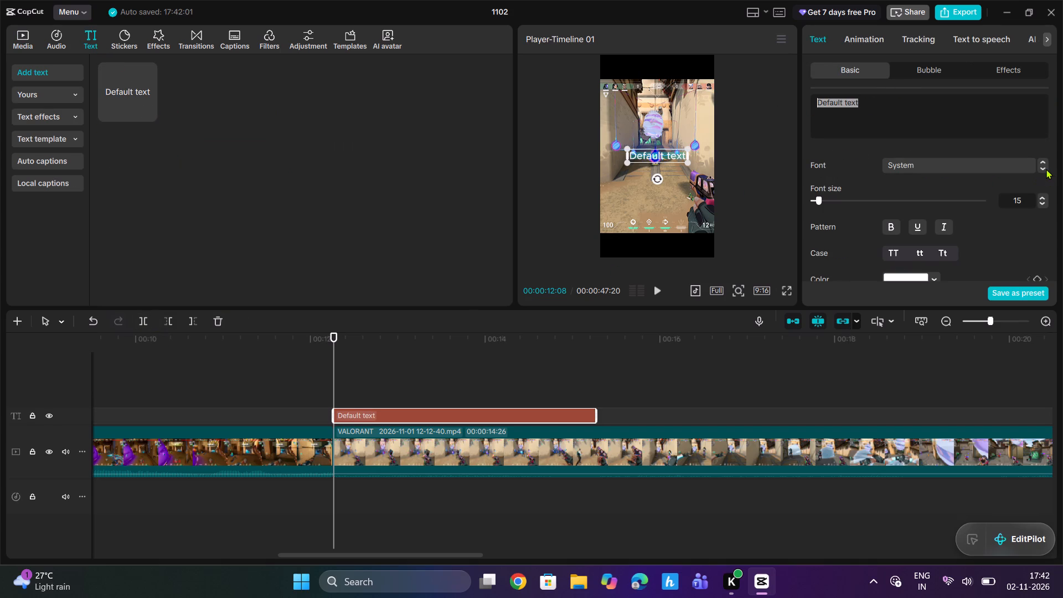
left_click(1044, 169)
left_click(1044, 169)
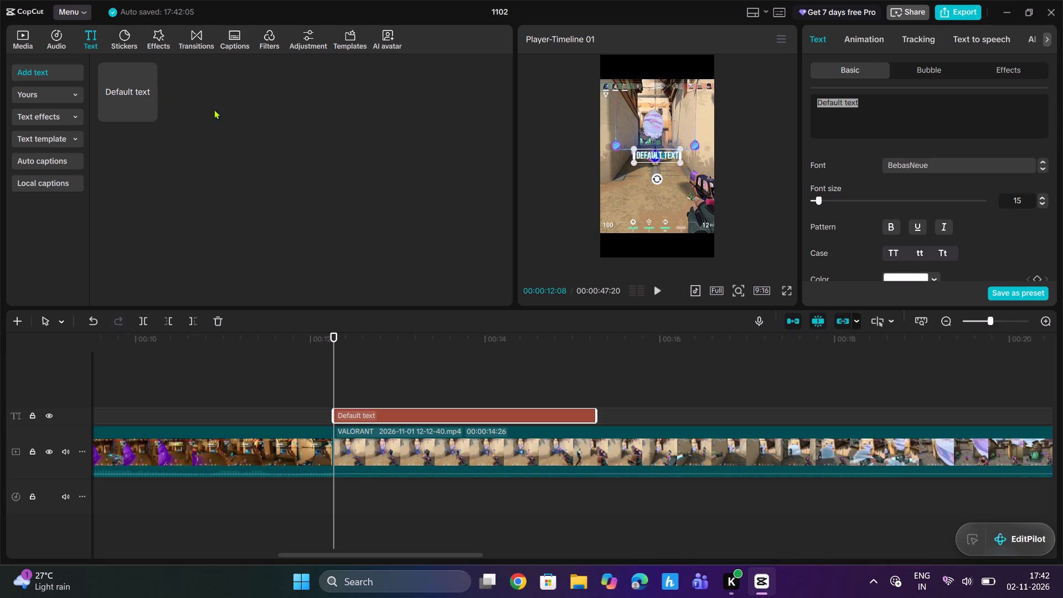
Replace the new text clip's default wording with "but i have other plans...".
type("But")
key("space")
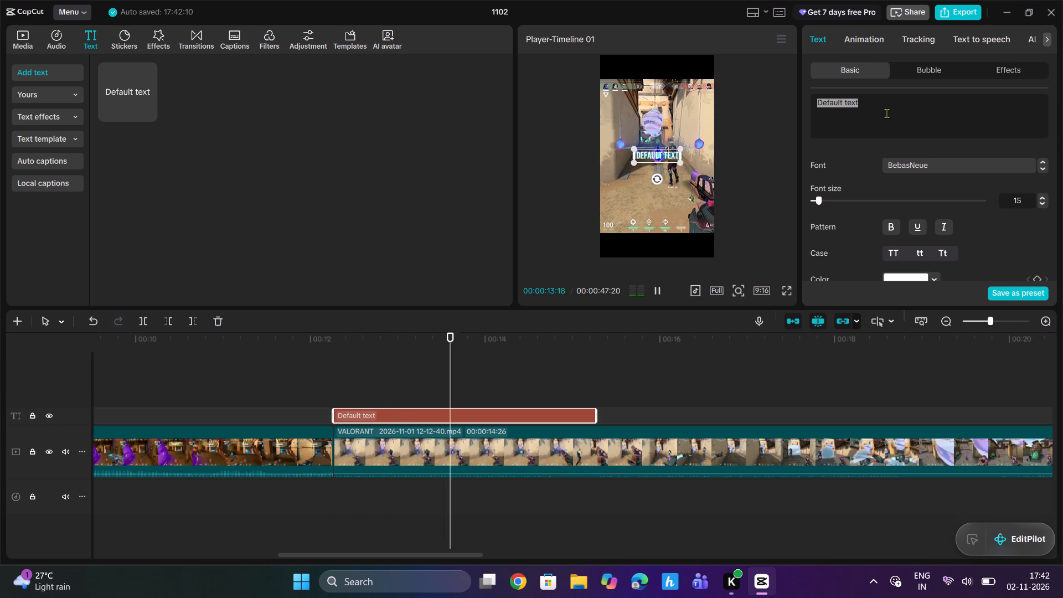
left_click(874, 97)
left_click(874, 105)
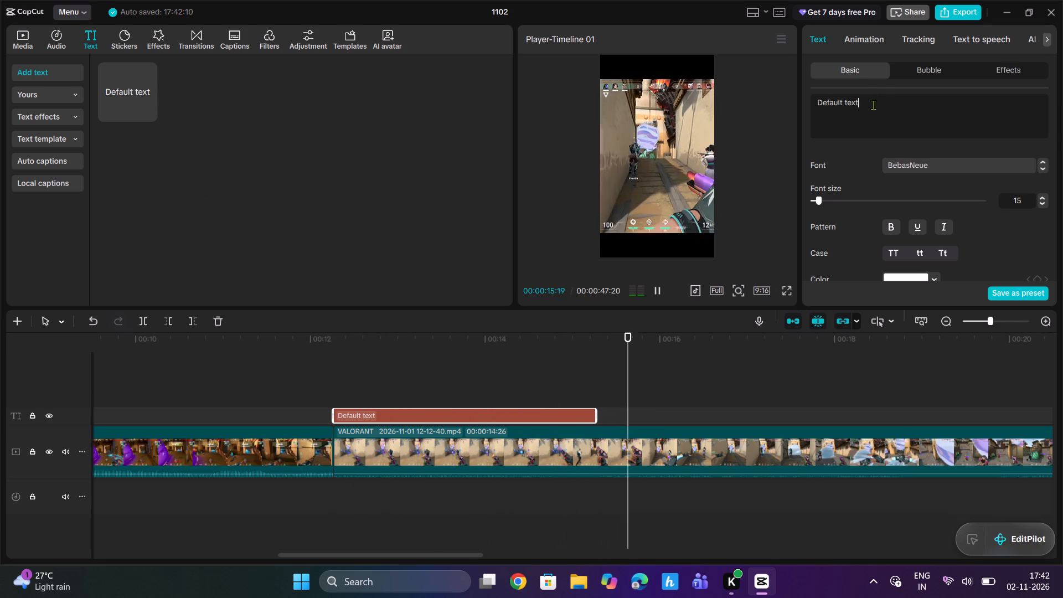
key("BackSpace")
key("BackSpace")
key("BackSpace")
key("BackSpace")
key("BackSpace")
key("BackSpace")
key("BackSpace")
key("BackSpace")
key("BackSpace")
key("BackSpace")
key("BackSpace")
key("BackSpace")
key("BackSpace")
key("BackSpace")
key("BackSpace")
key("BackSpace")
key("BackSpace")
key("BackSpace")
key("BackSpace")
key("BackSpace")
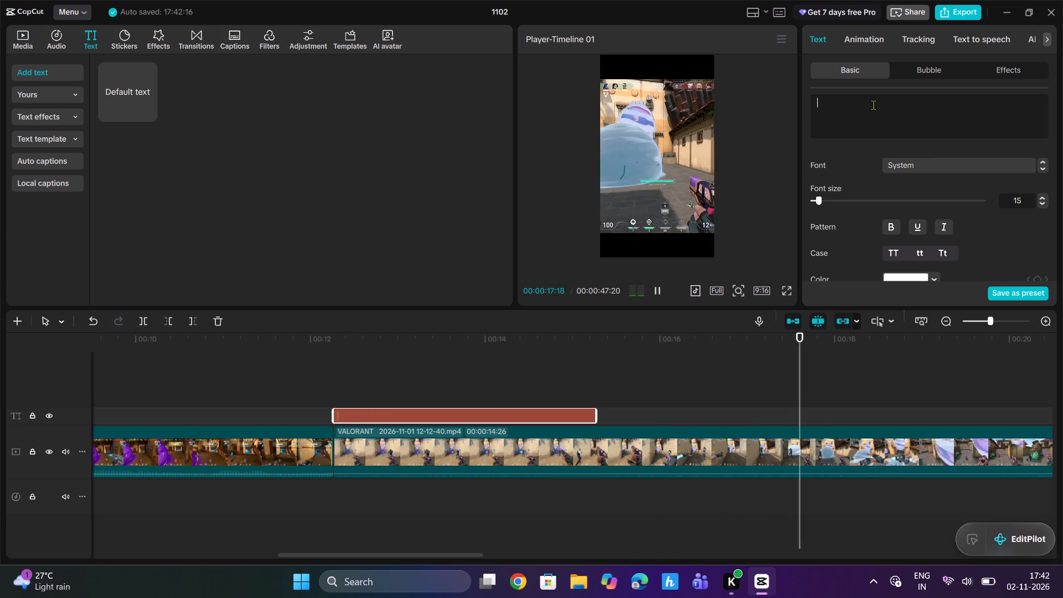
key("b")
type("utt")
key("space")
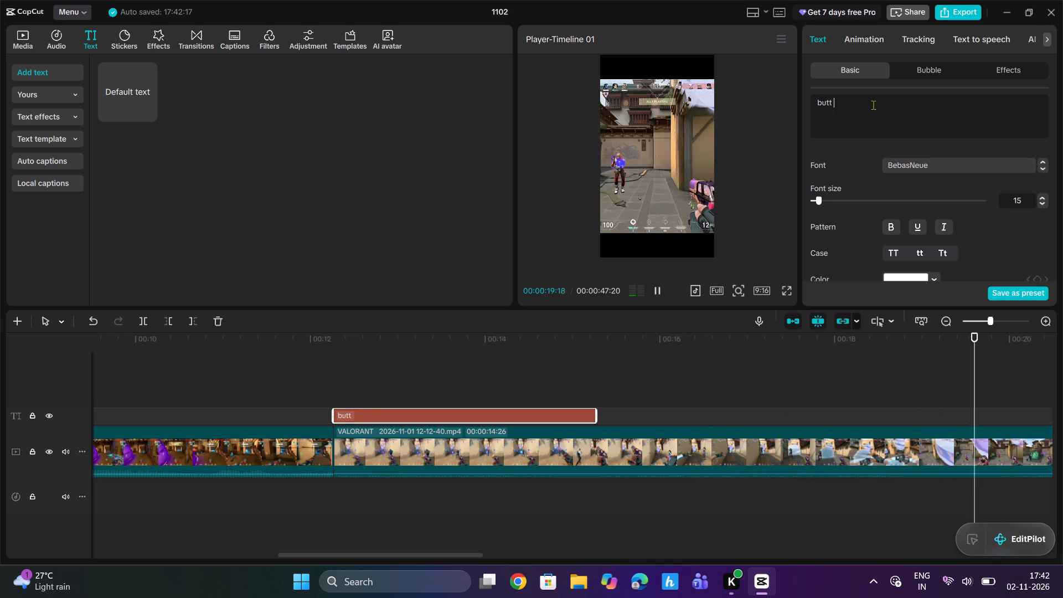
key("BackSpace")
key("BackSpace")
key("space")
type("i have")
key("space")
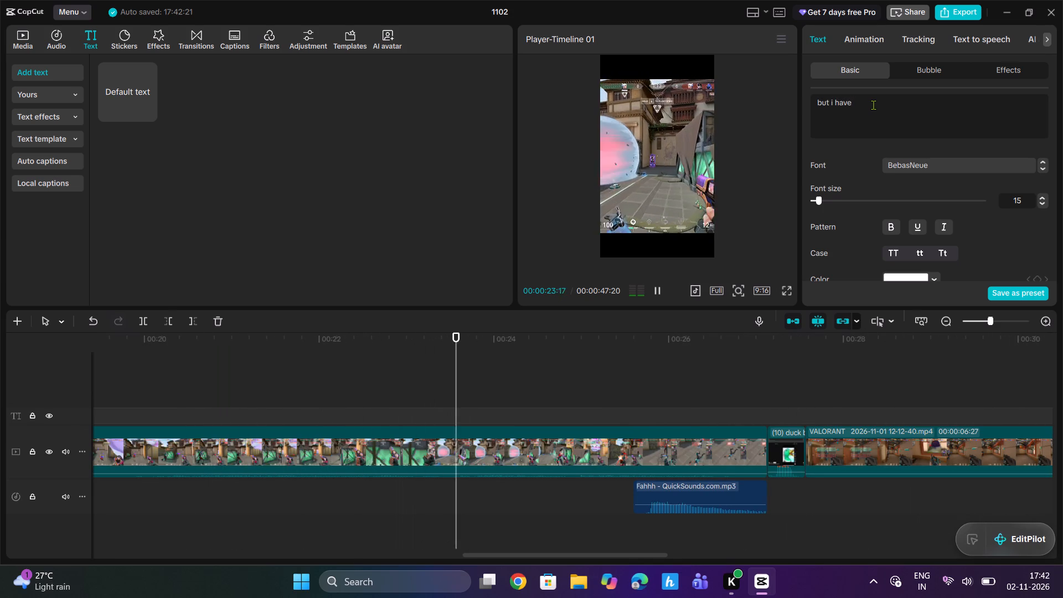
type("other")
key("space")
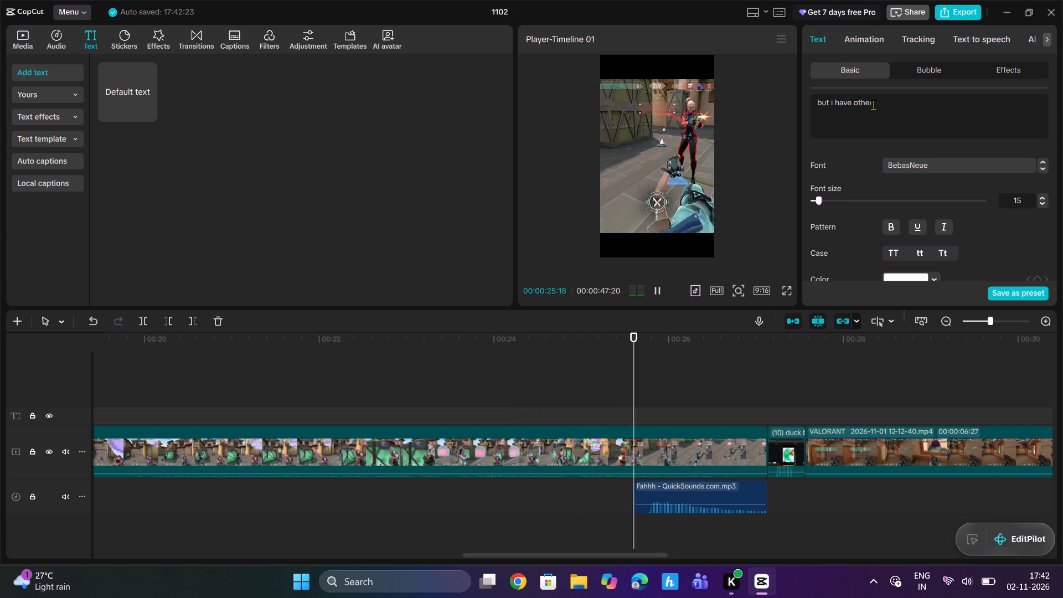
type("plans")
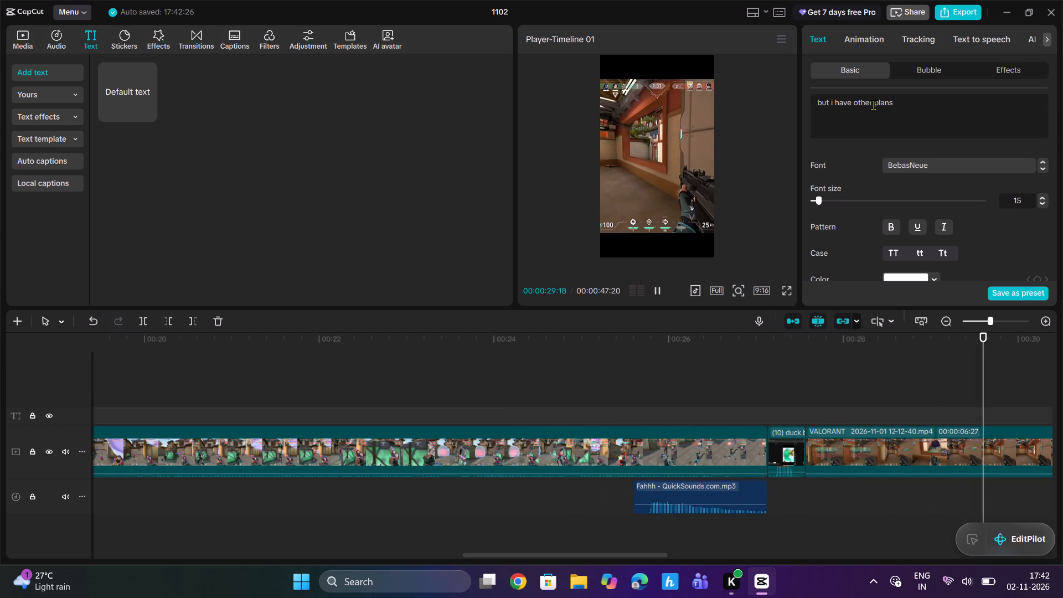
type("...")
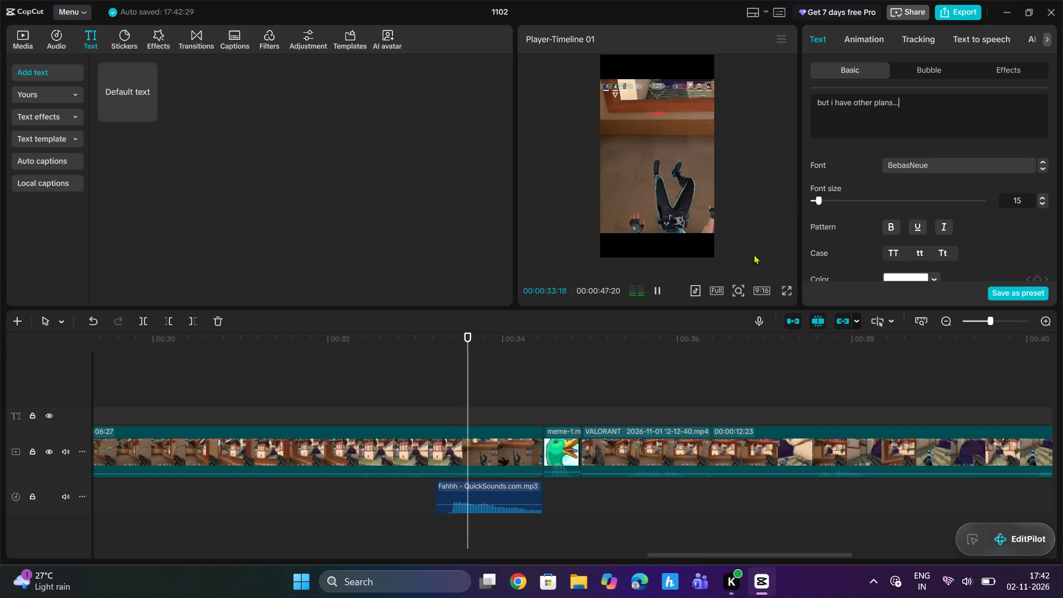
Make the "but i have other plans..." text bold and move it slightly above the centre of the frame, horizontally centred.
left_click_drag(534, 351, 819, 360)
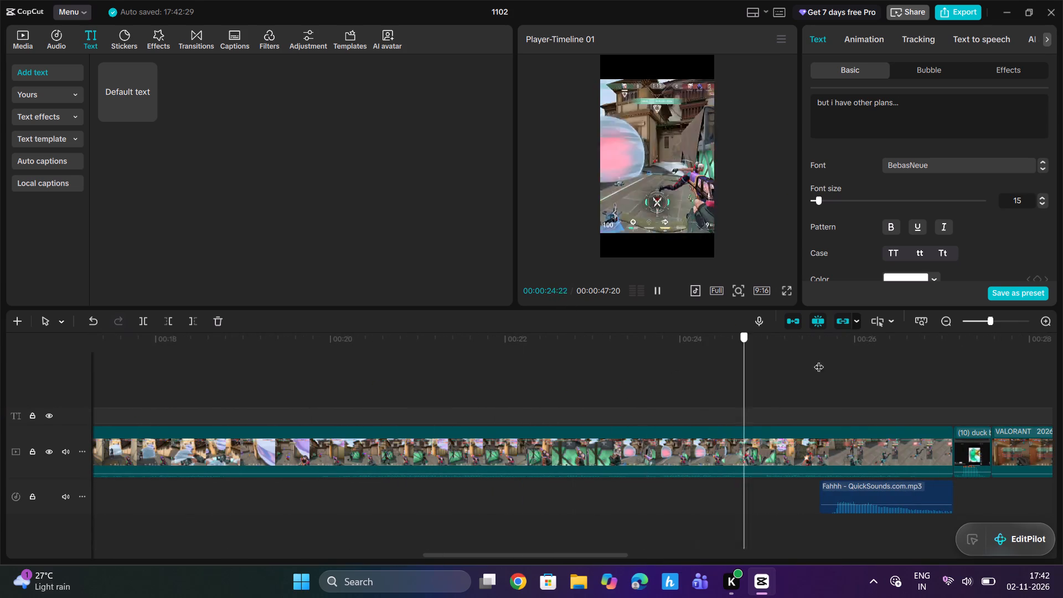
left_click_drag(819, 360, 714, 380)
left_click(890, 229)
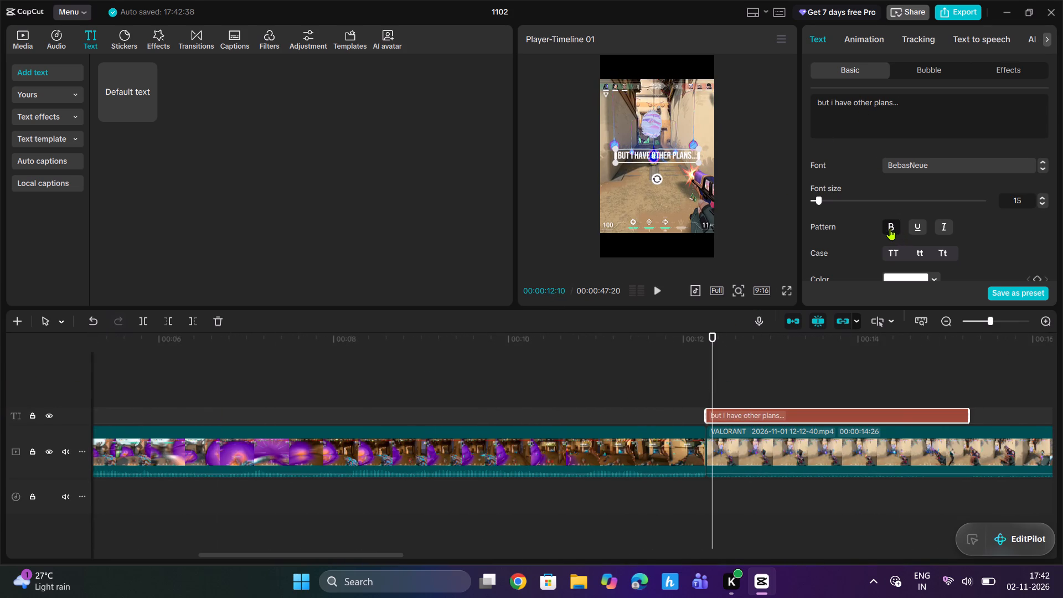
left_click_drag(641, 150, 643, 99)
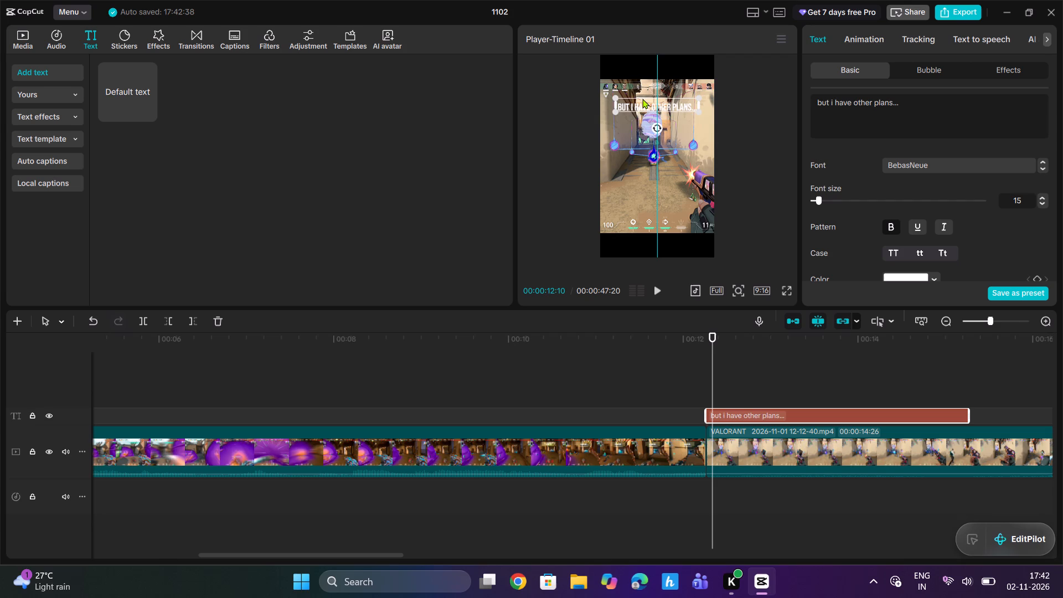
left_click_drag(643, 99, 642, 124)
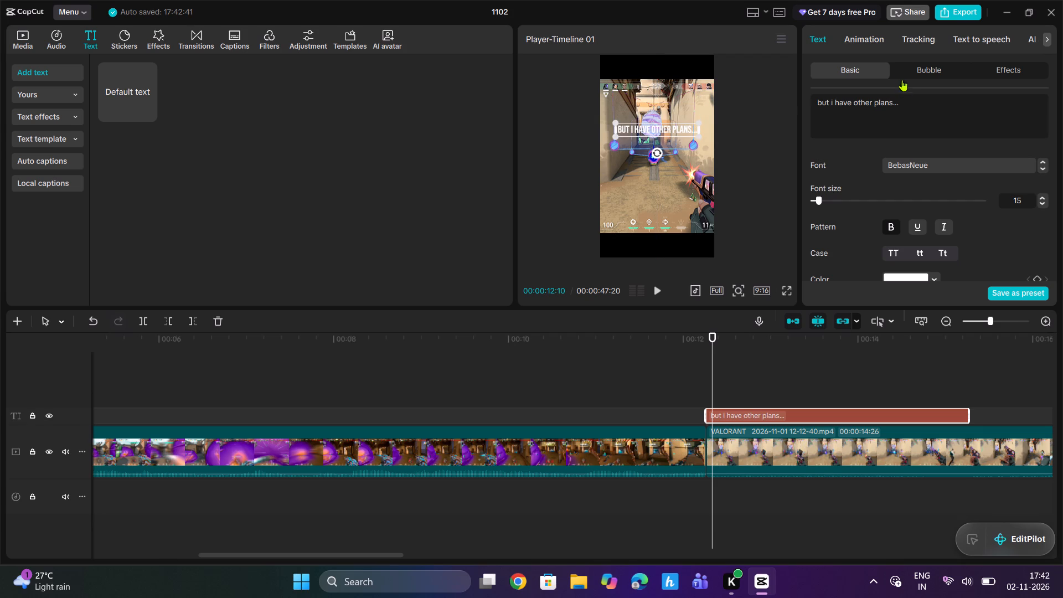
Give the "but i have other plans..." text an in-animation and the "Slow ...e-Out" out-animation, both lasting 0.5 s.
left_click(871, 37)
left_click(835, 181)
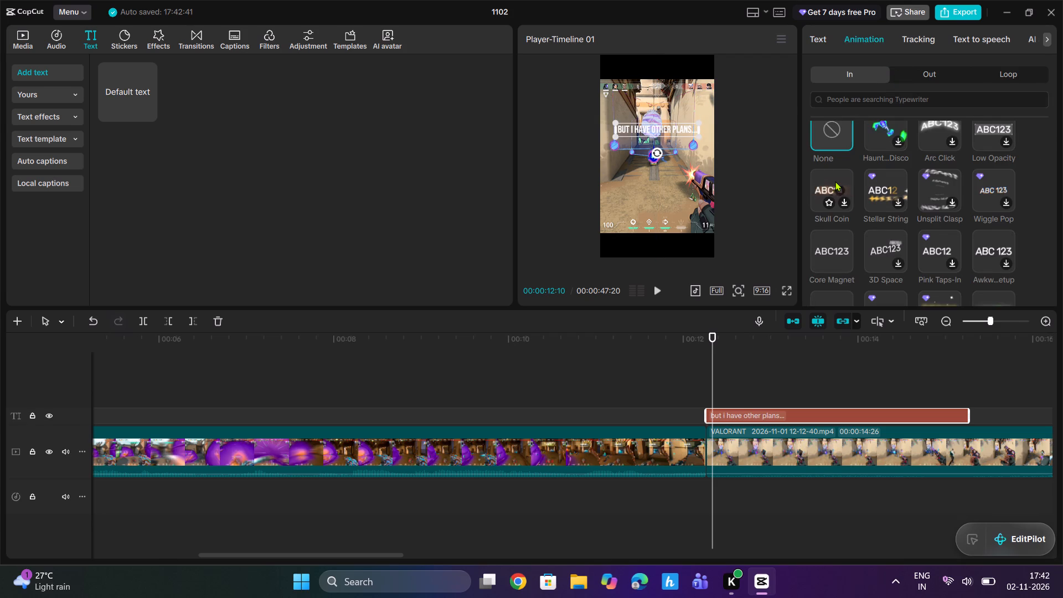
left_click(917, 68)
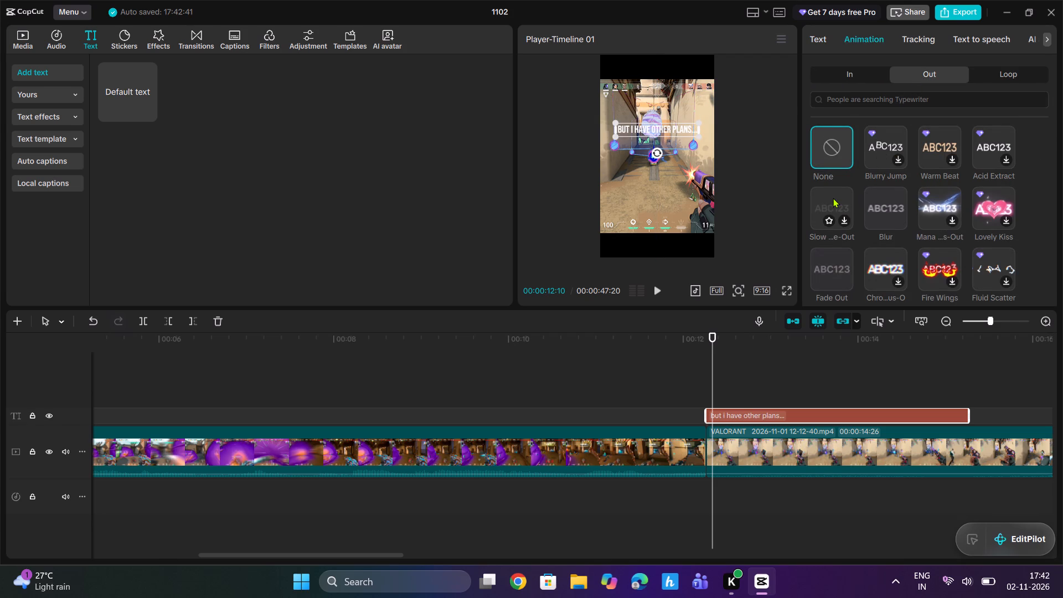
left_click(833, 198)
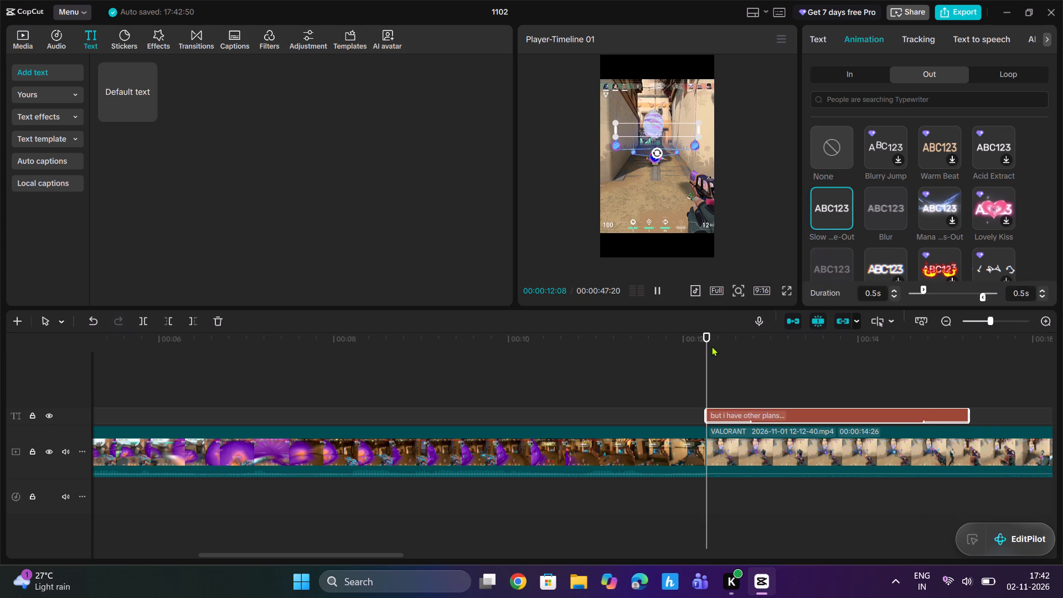
At the cut between the YouTube gameplay and first VALORANT clips, try the Spin Counter-clockwise transition, replacing it with Negative at 0.5 s.
left_click_drag(712, 346, 695, 351)
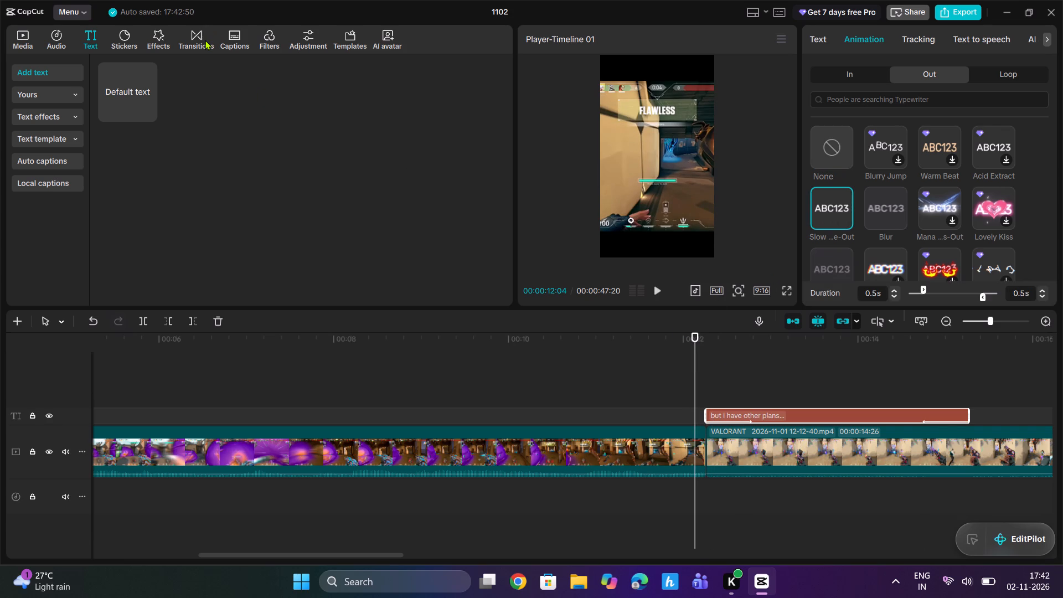
left_click(205, 40)
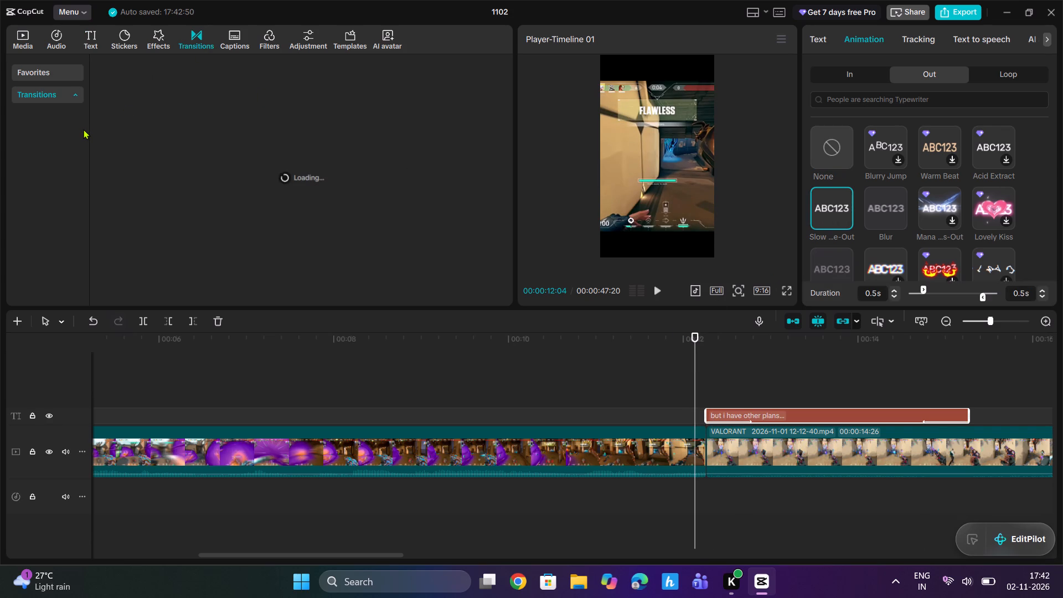
left_click(40, 207)
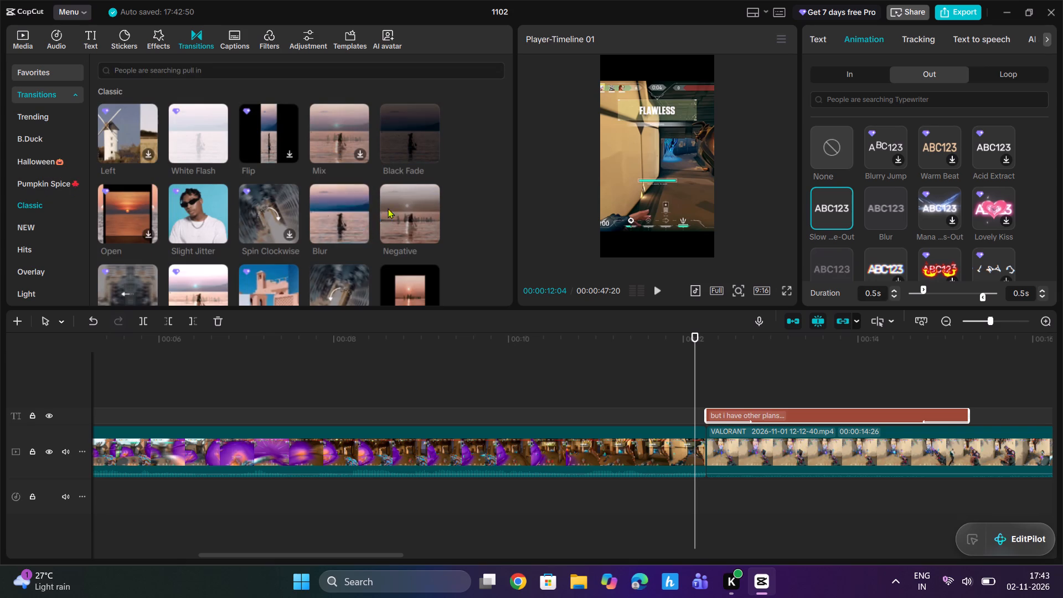
scroll(405, 204, "down", 1)
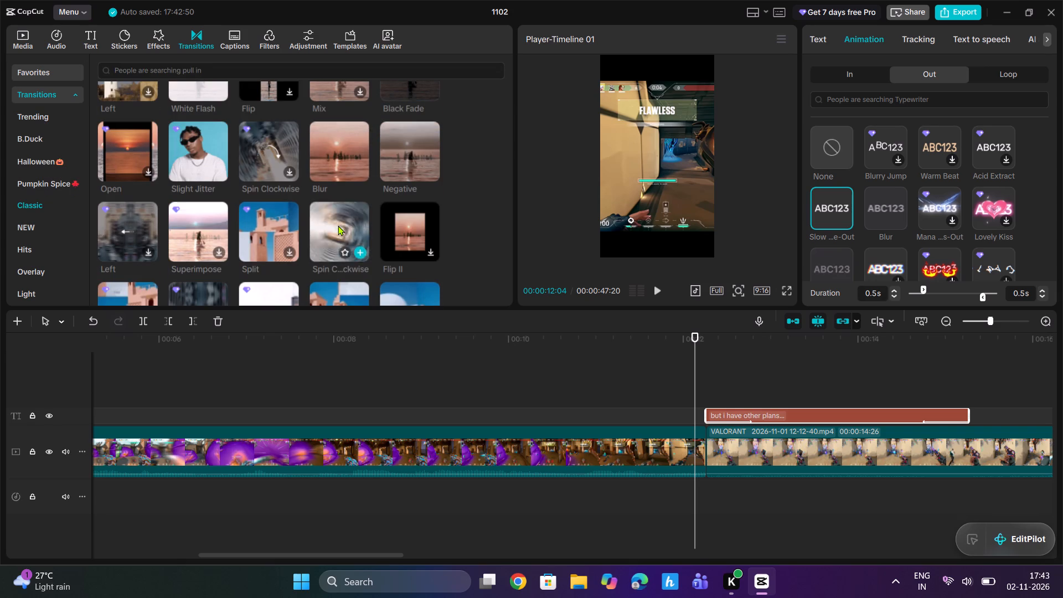
left_click(363, 251)
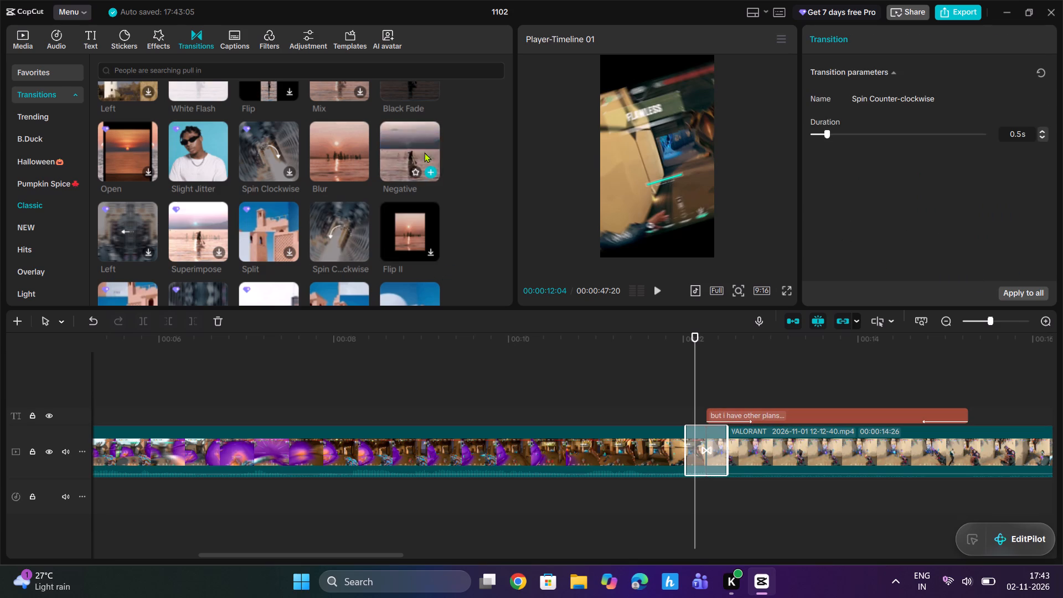
left_click(430, 174)
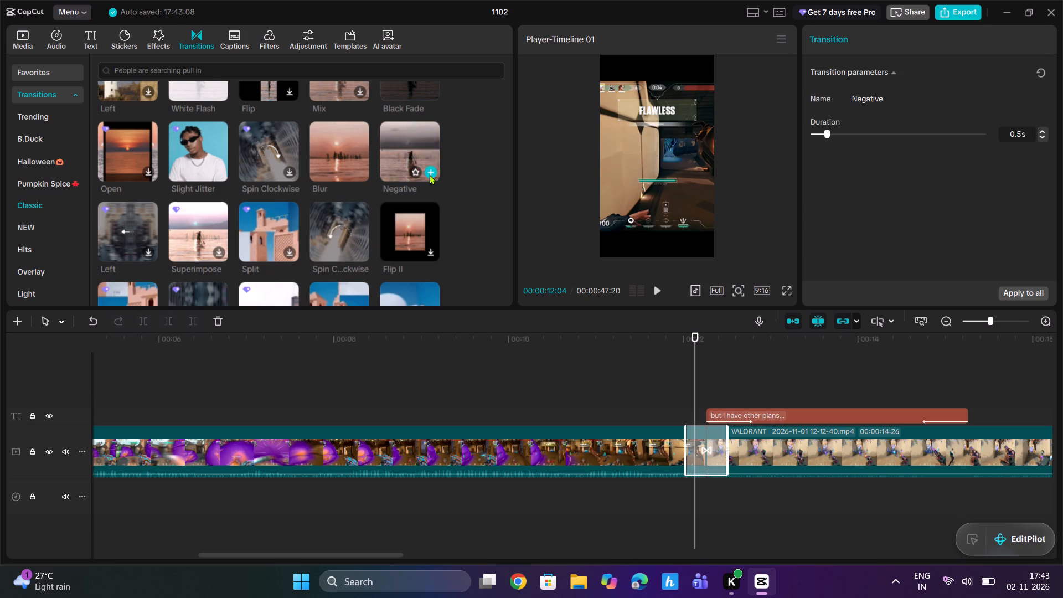
Play the edit from the new transition to the end, and recheck the opening and the moment where the "other plans" text starts.
key("space")
key("space")
left_click(654, 355)
key("space")
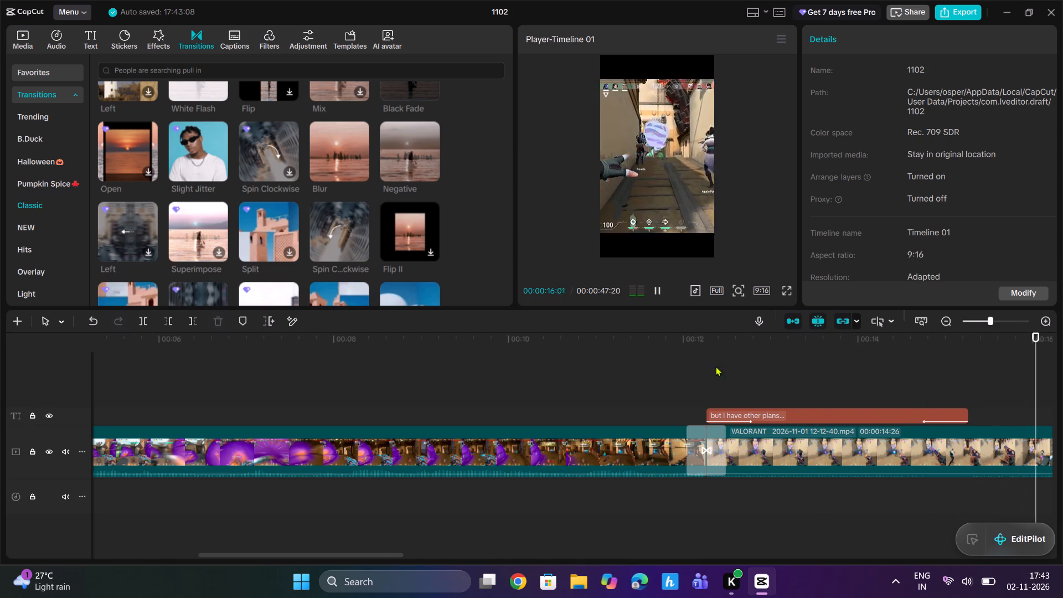
left_click_drag(985, 318, 975, 323)
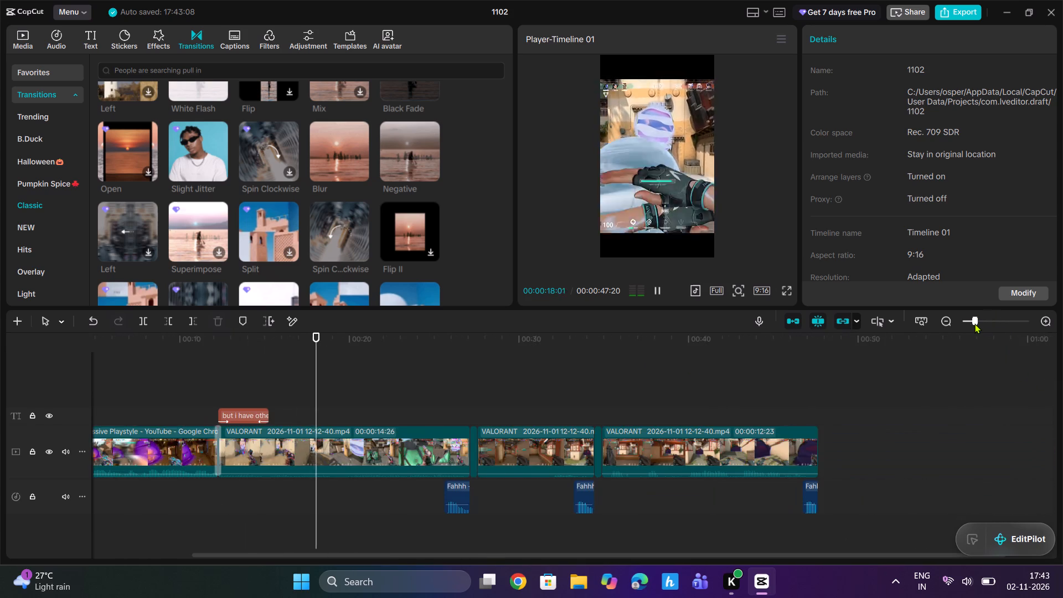
left_click_drag(975, 323, 977, 323)
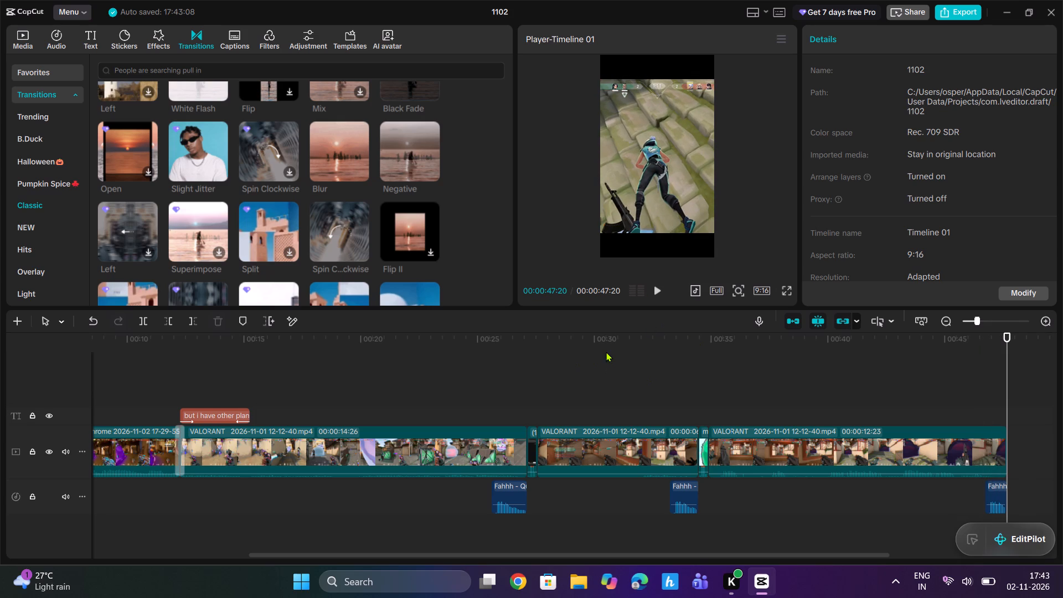
left_click_drag(1012, 343, 398, 375)
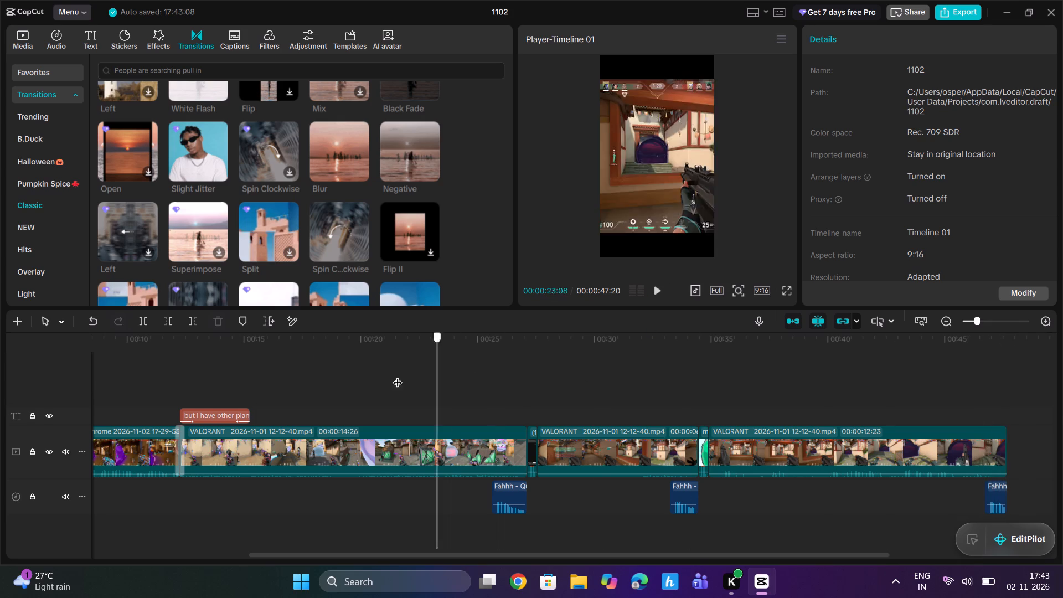
left_click_drag(398, 375, 103, 390)
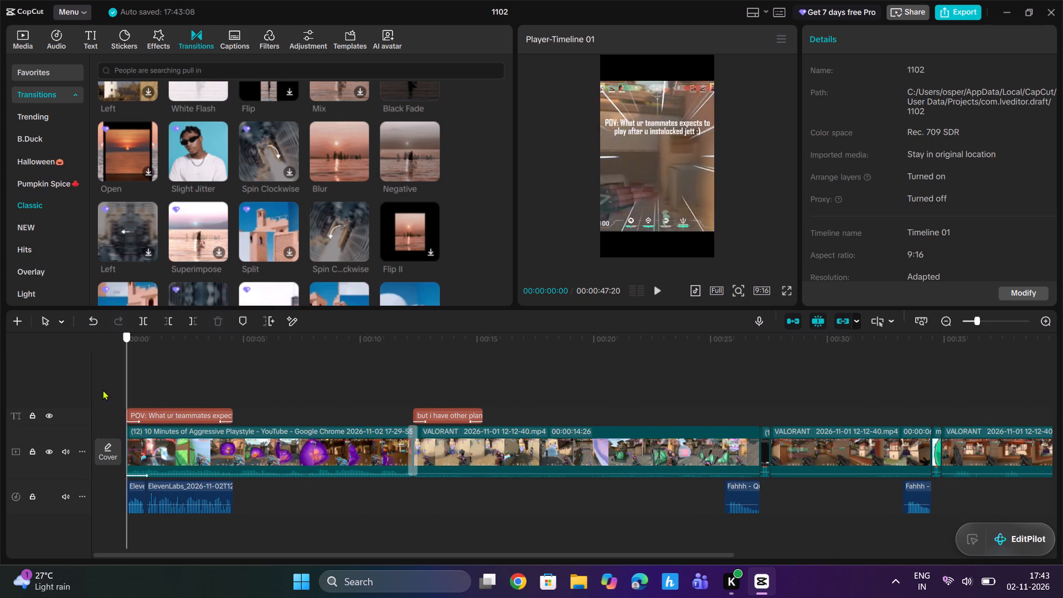
left_click_drag(103, 390, 411, 448)
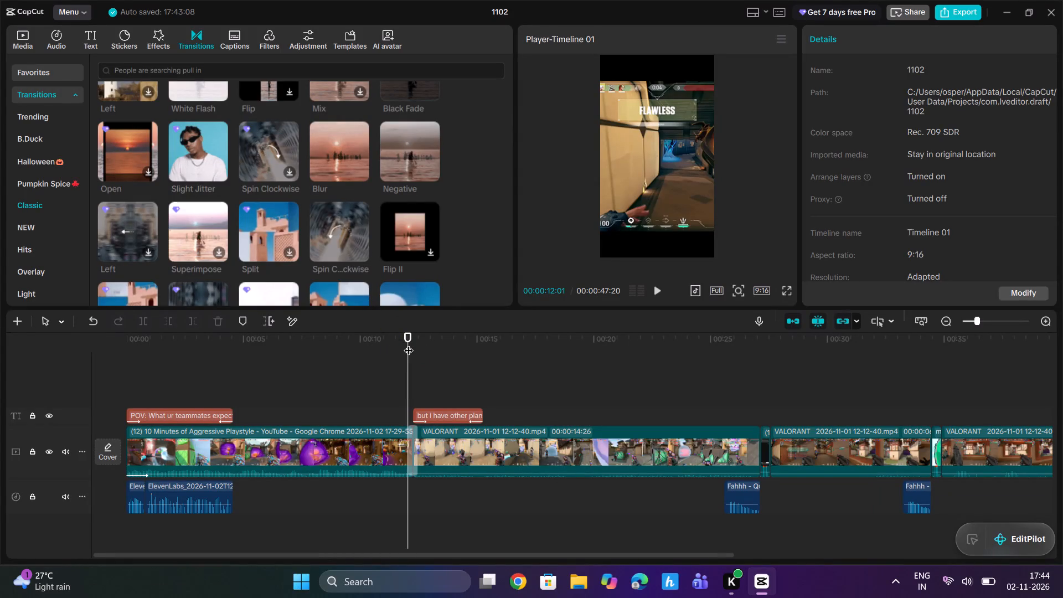
left_click_drag(407, 347, 430, 401)
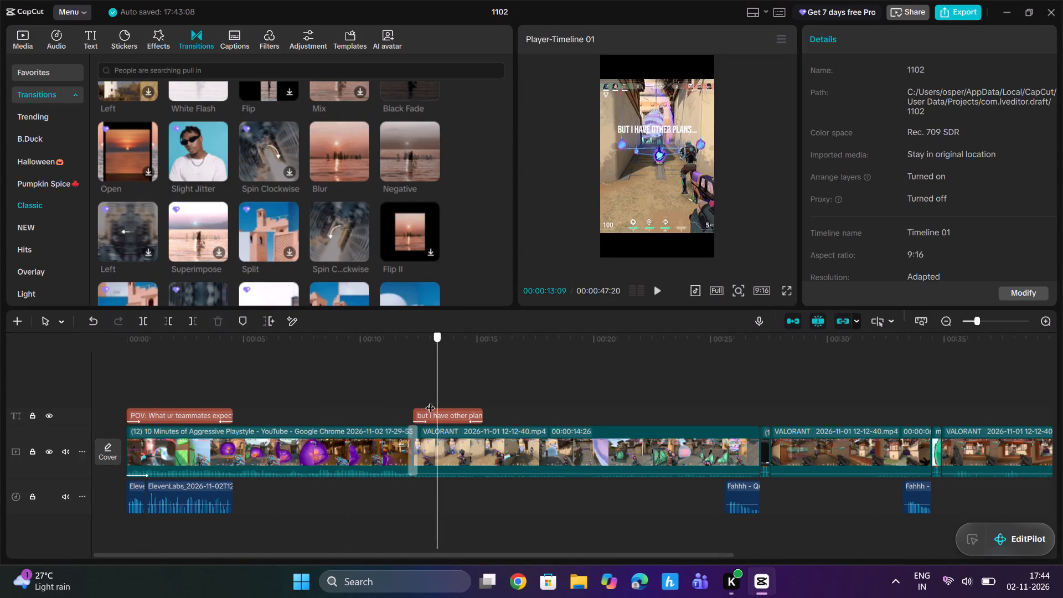
left_click_drag(430, 401, 391, 418)
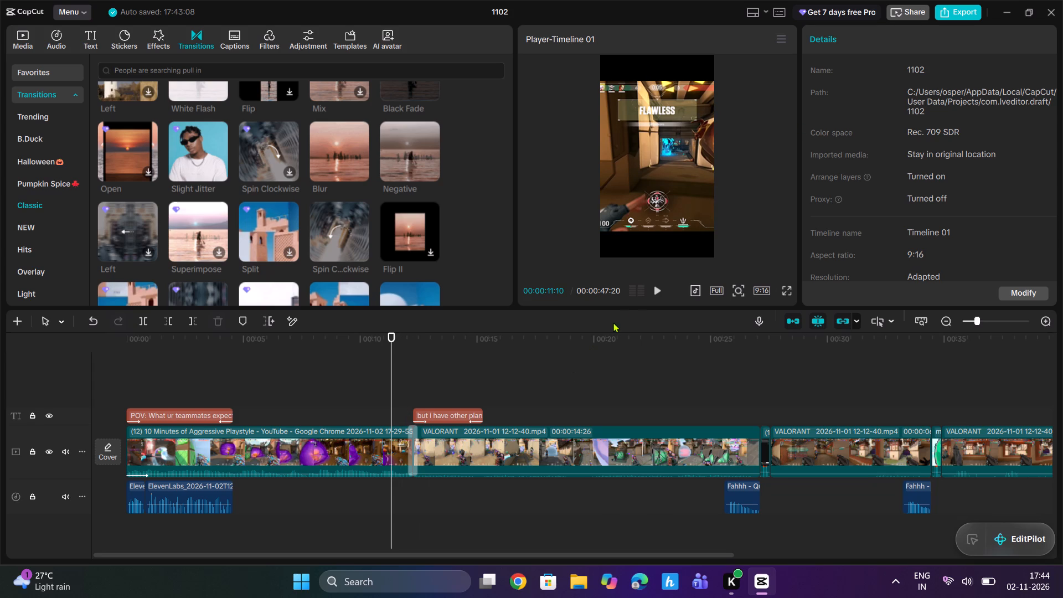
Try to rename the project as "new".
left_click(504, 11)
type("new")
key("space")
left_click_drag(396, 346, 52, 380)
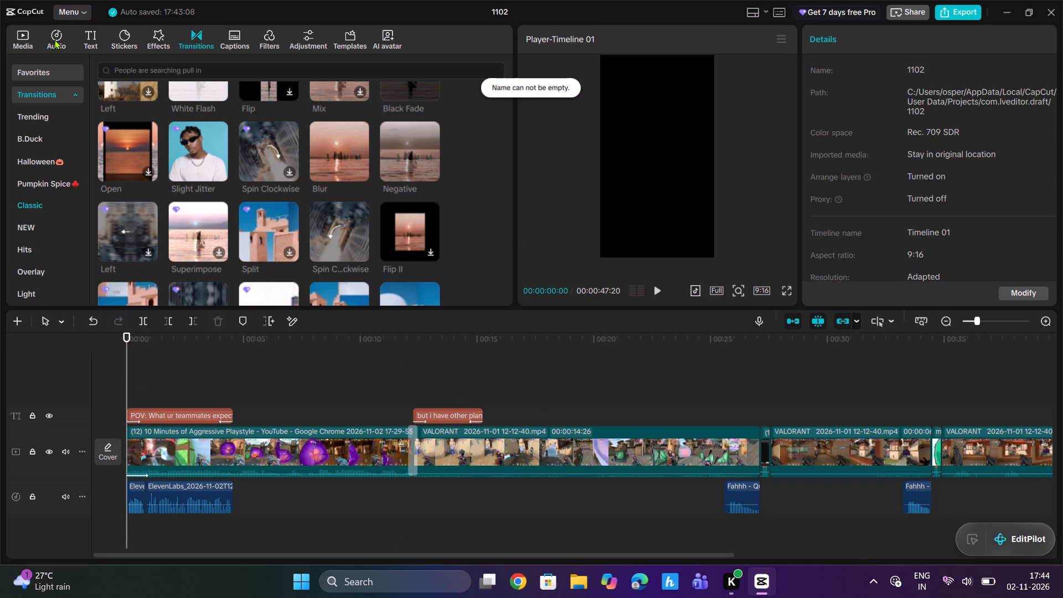
Apply the Fade Out out-animation to the last VALORANT clip and set its duration to 1.2 s.
left_click(55, 39)
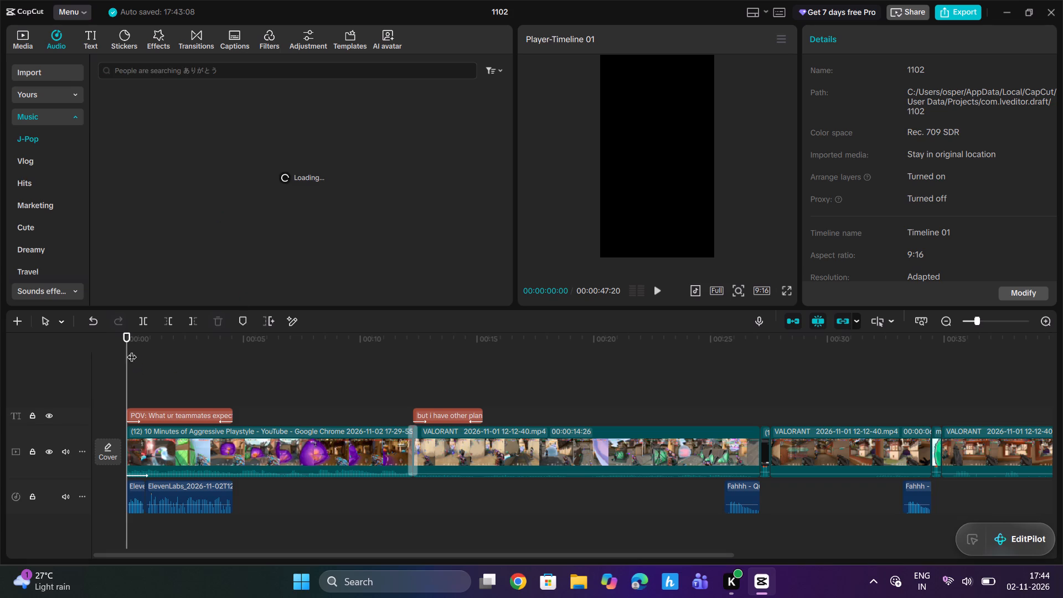
left_click_drag(128, 346, 1061, 326)
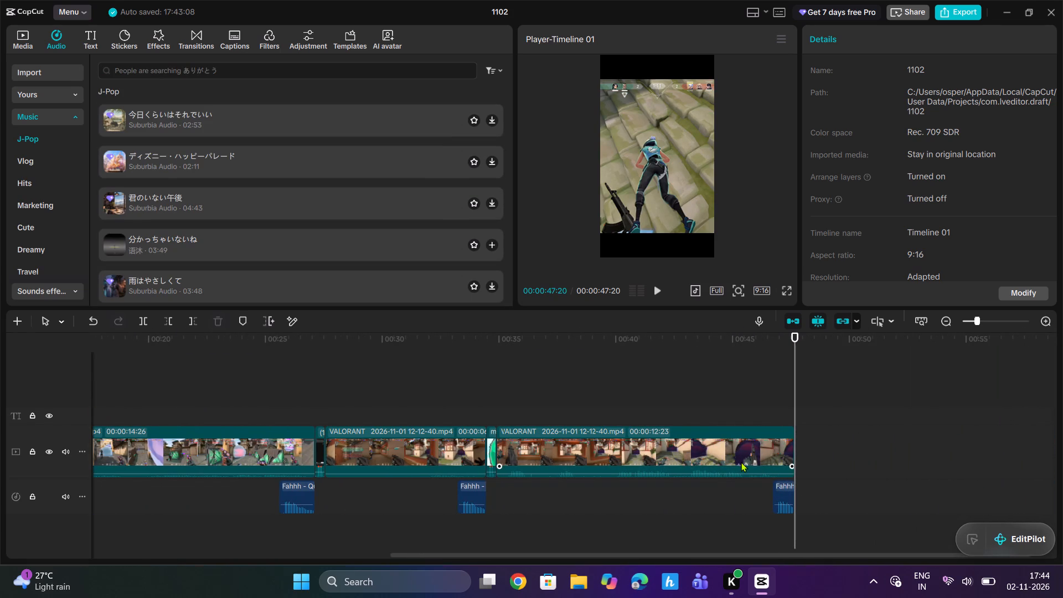
left_click(740, 459)
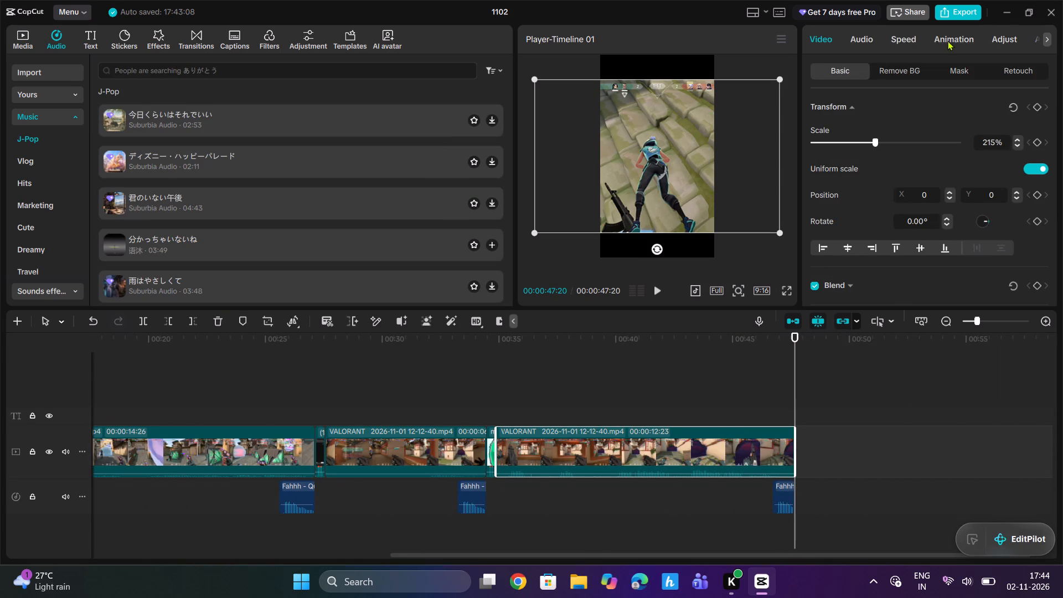
left_click(954, 40)
left_click(920, 73)
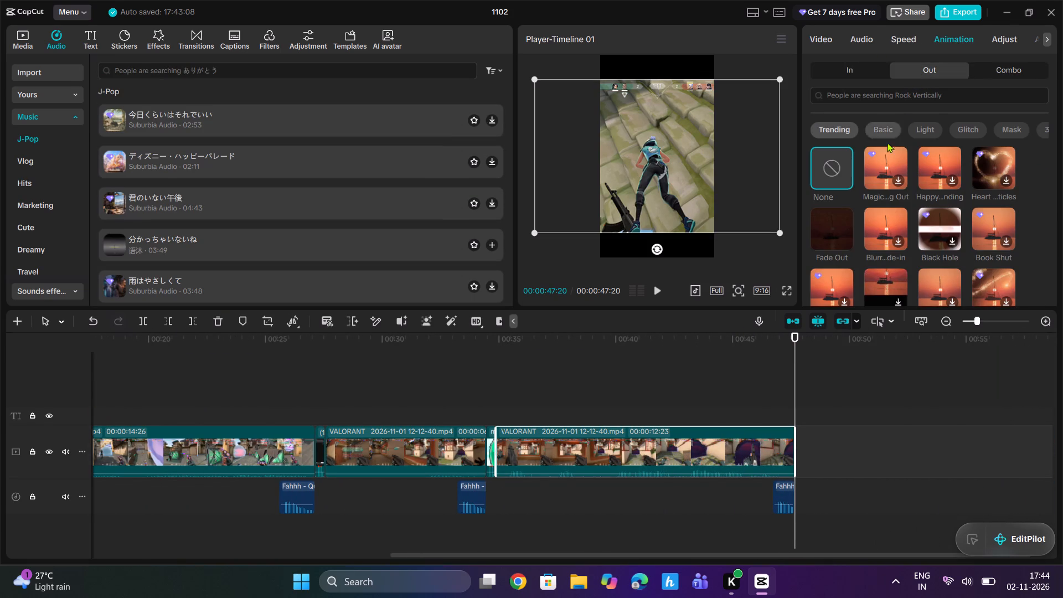
left_click(829, 240)
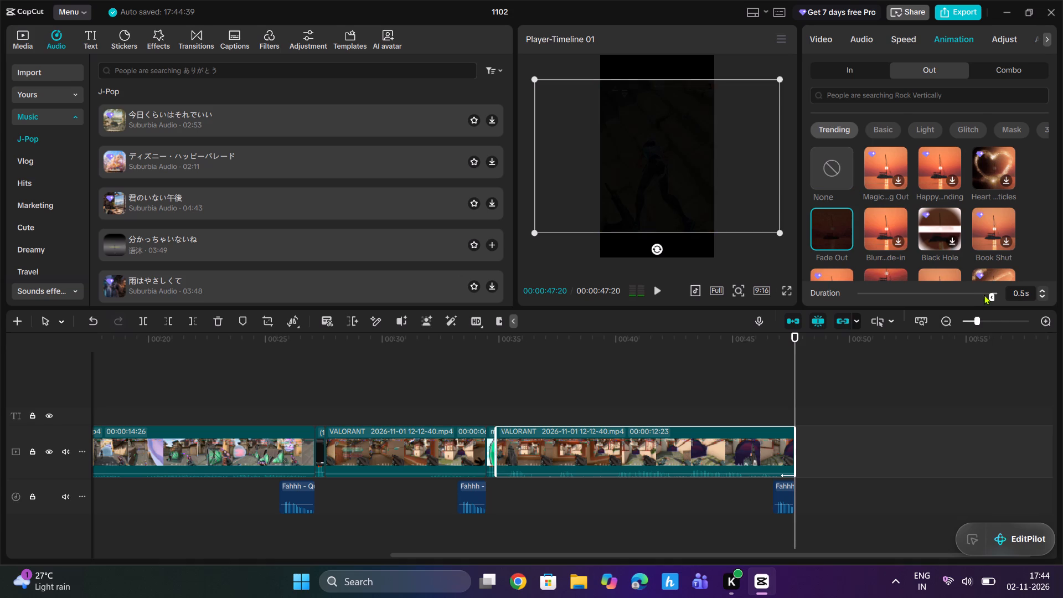
left_click(984, 295)
Search the music library for "funny" and add the track Funny by CHEYENNE ONE at the start of the timeline.
left_click_drag(797, 340, 0, 398)
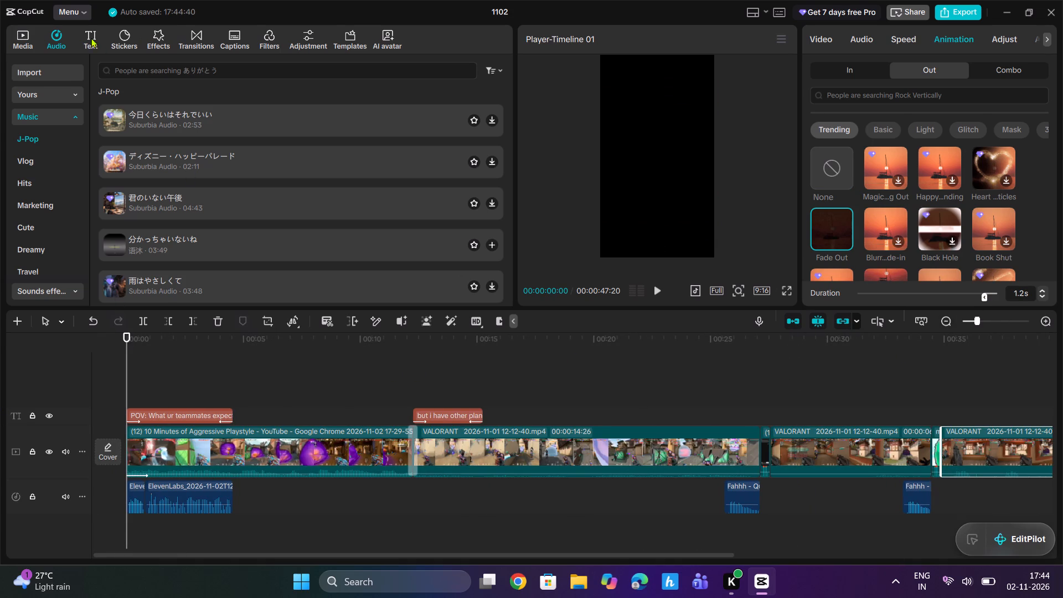
left_click(178, 66)
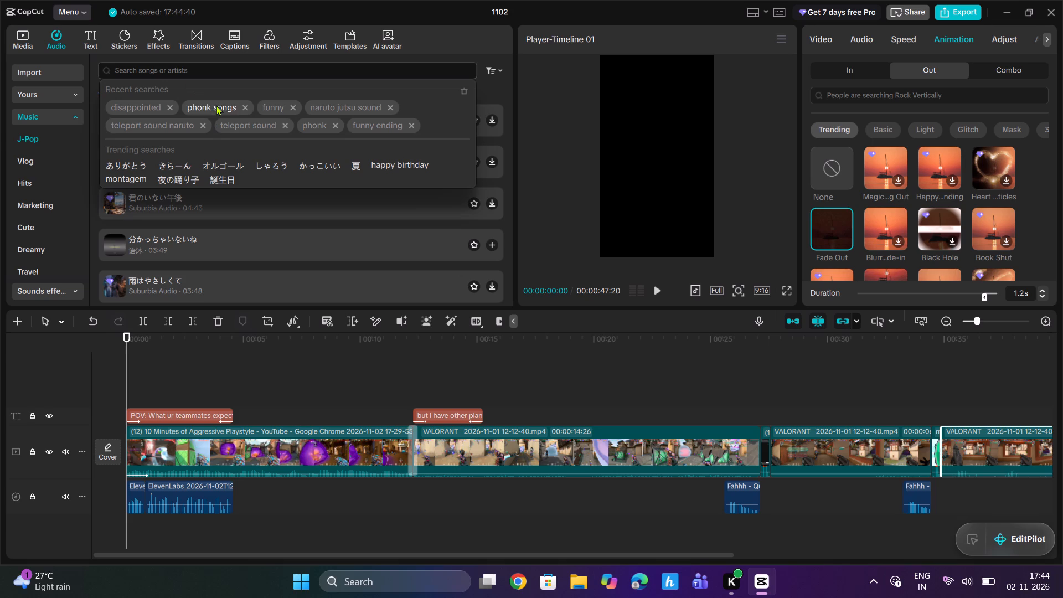
left_click(273, 102)
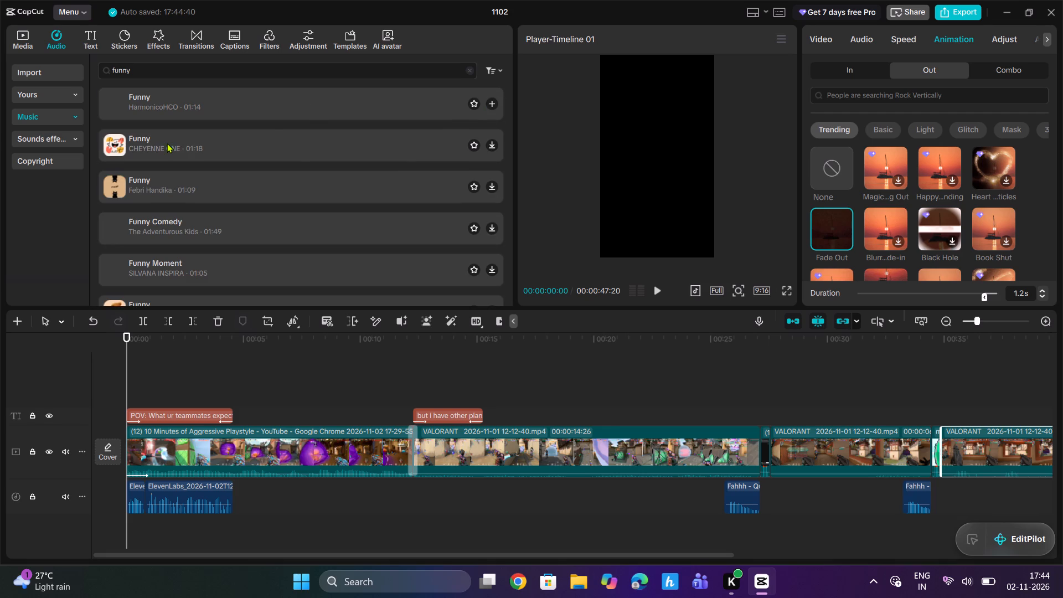
left_click(491, 141)
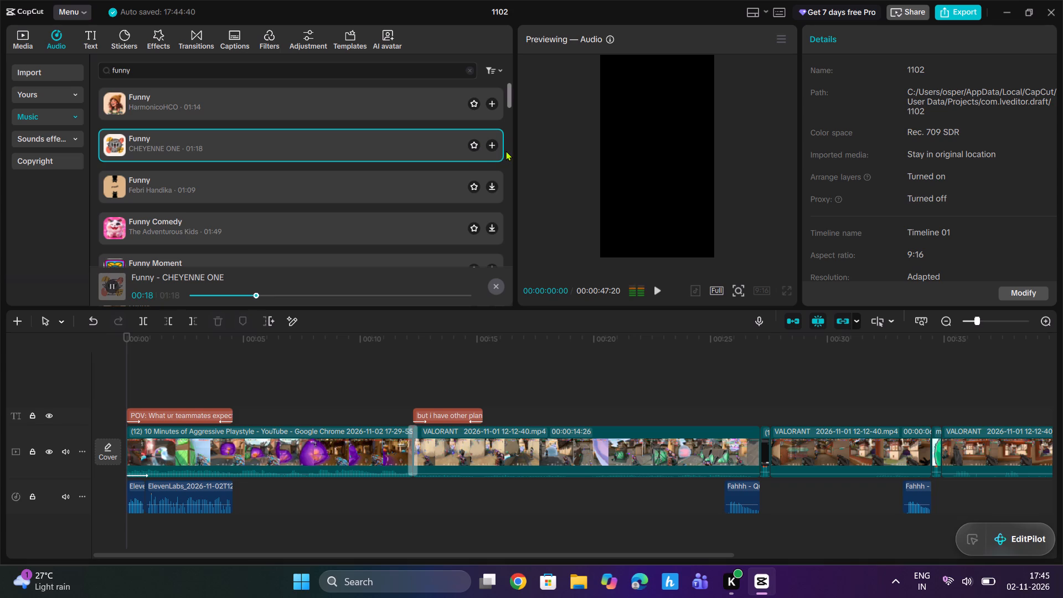
scroll(248, 188, "down", 4)
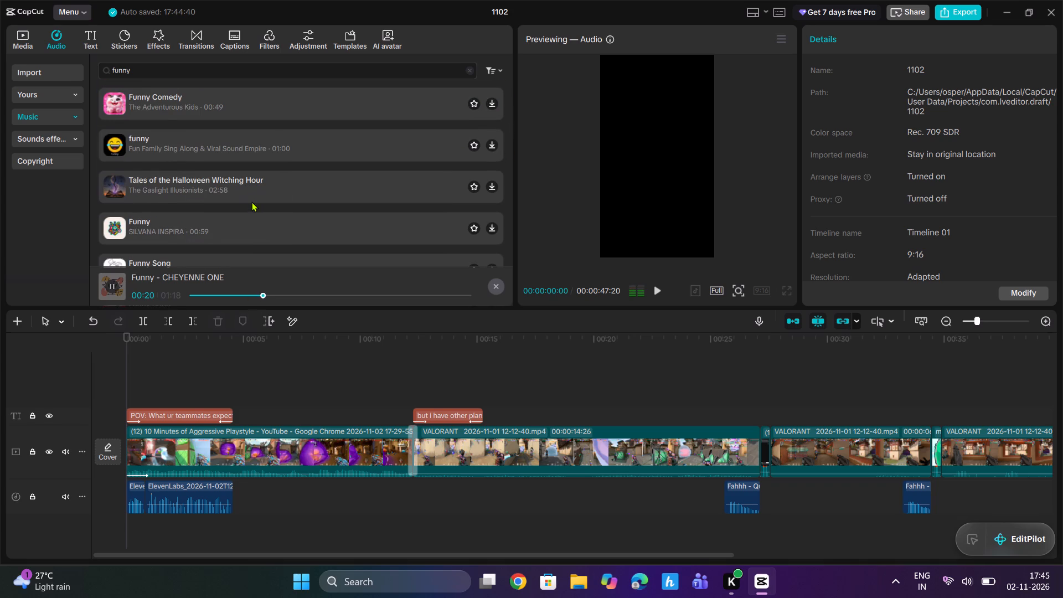
scroll(252, 202, "up", 6)
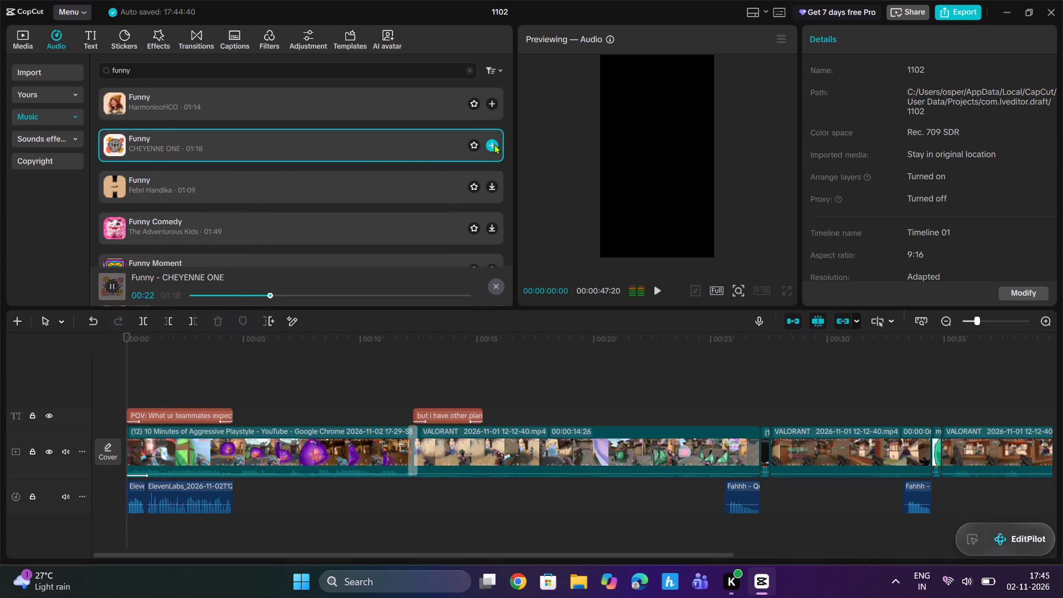
left_click(494, 144)
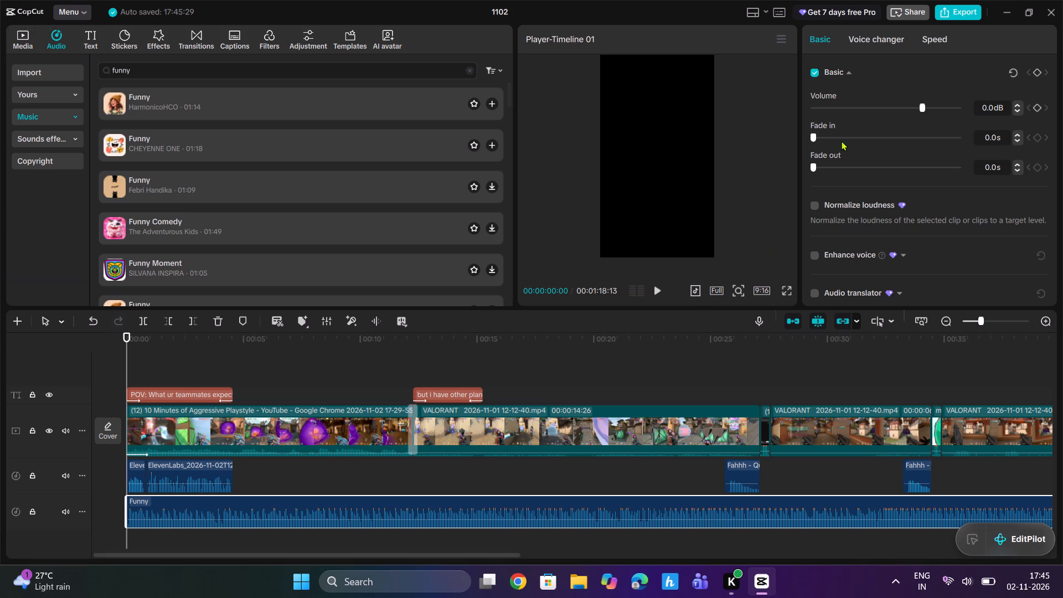
While playing the edit, lower the Funny music's volume to -37.7 dB and give it a 1.3 s fade-in.
left_click_drag(881, 103, 829, 121)
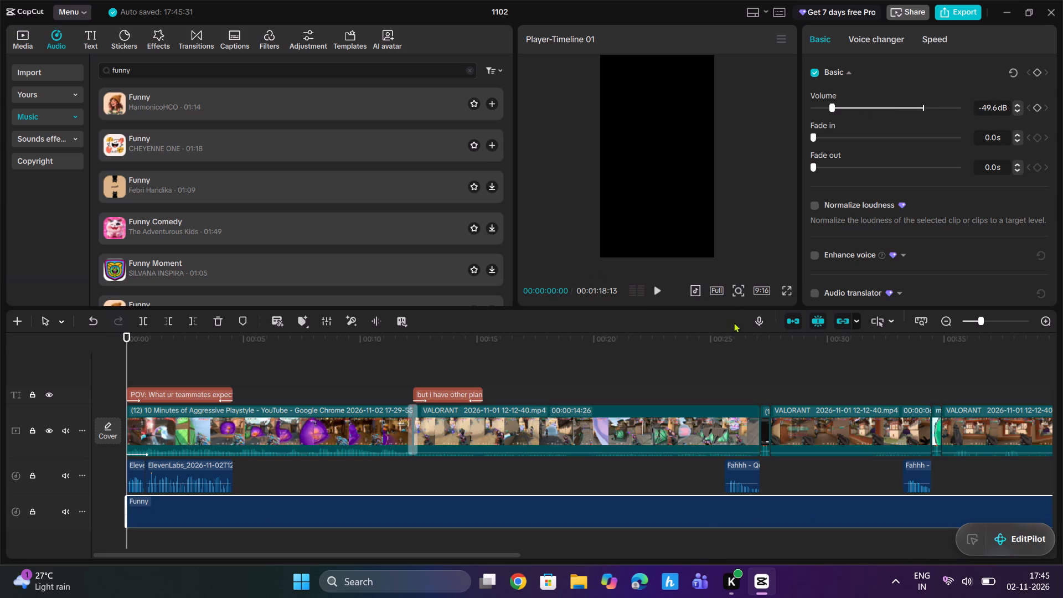
left_click(654, 288)
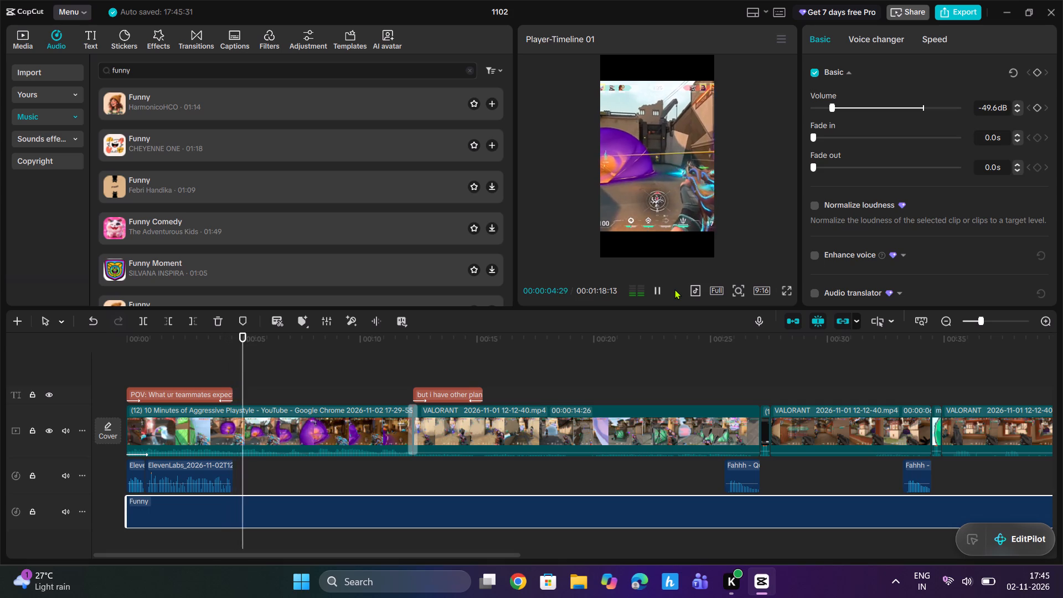
left_click(841, 100)
left_click(840, 106)
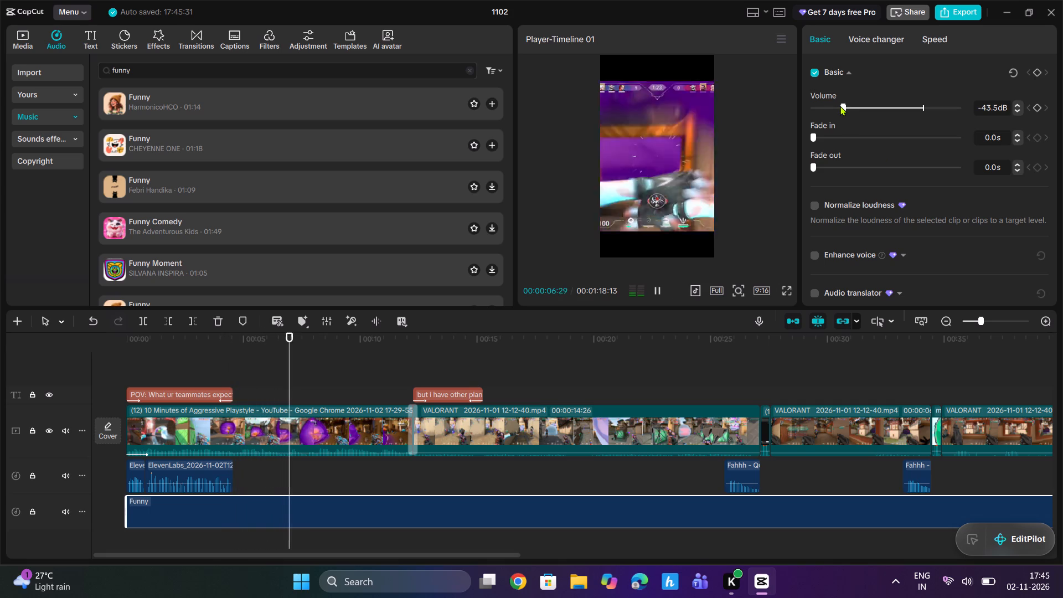
left_click_drag(840, 106, 856, 105)
left_click_drag(859, 104, 868, 114)
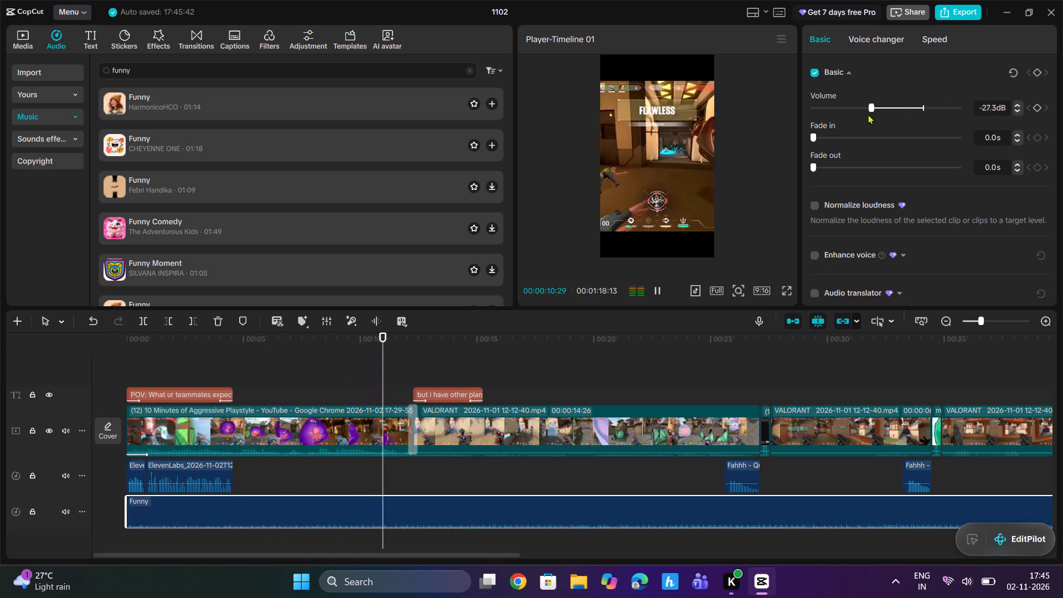
left_click_drag(868, 114, 847, 118)
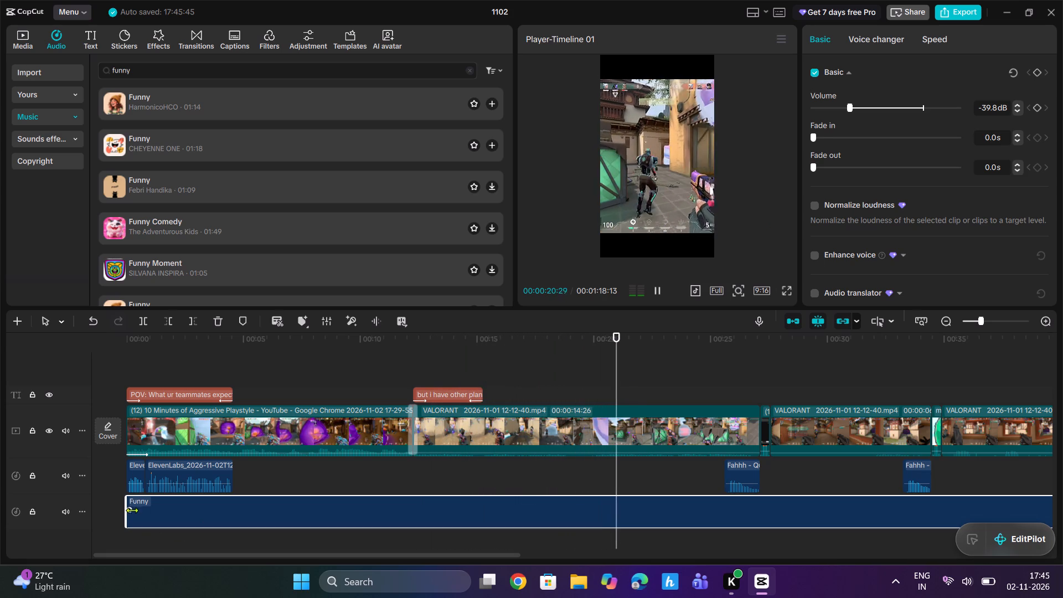
left_click_drag(132, 510, 163, 506)
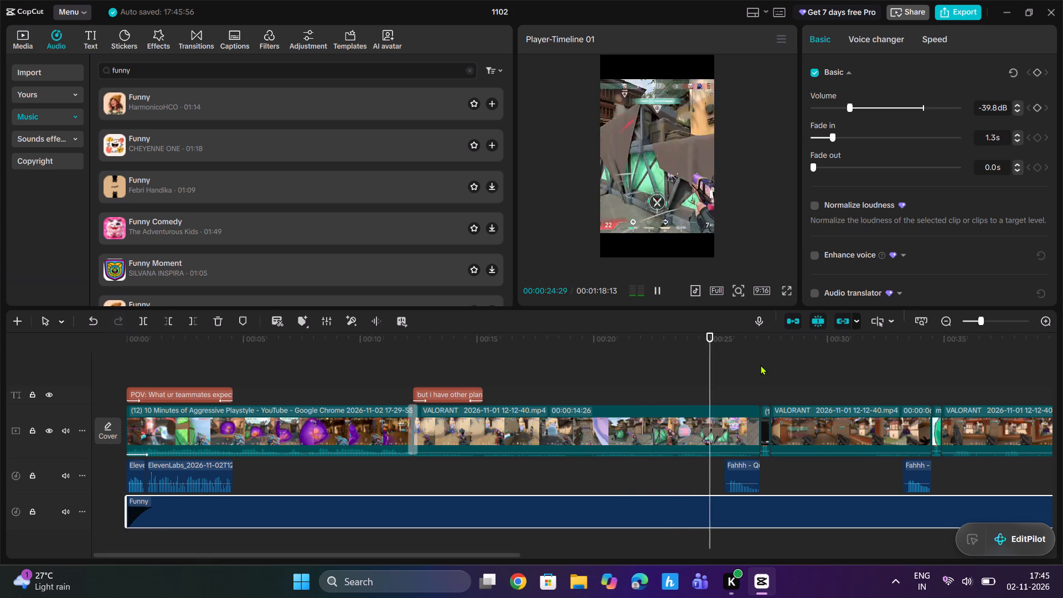
left_click(853, 107)
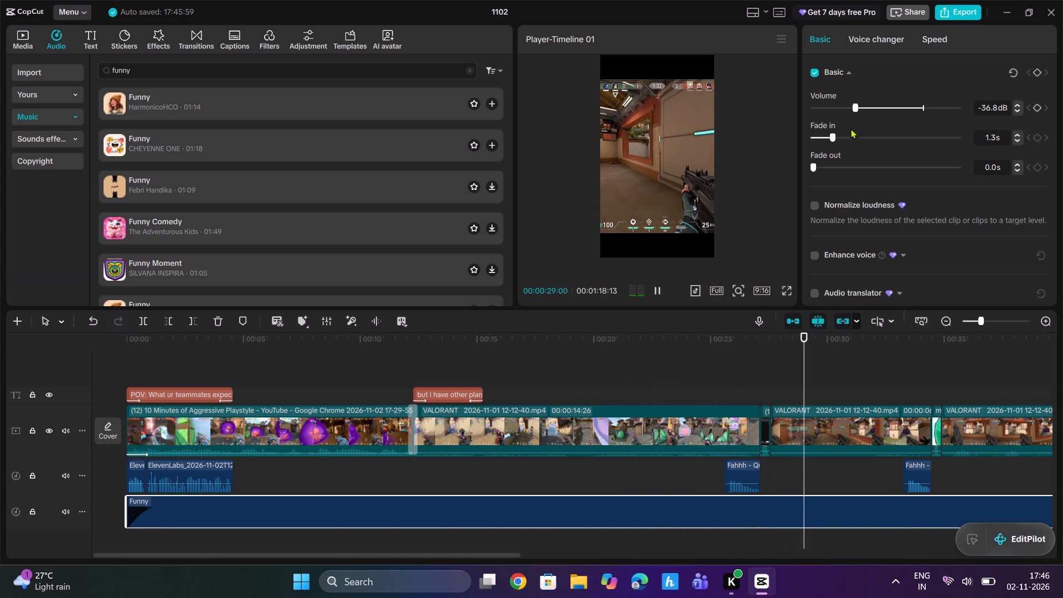
left_click(852, 105)
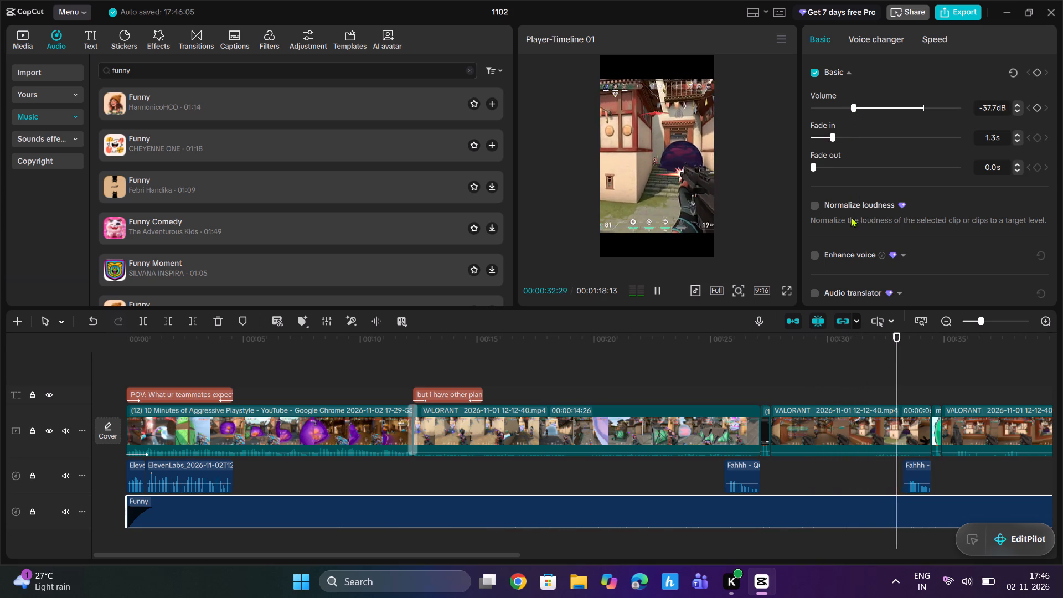
Adjust the computer's speaker volume.
left_click(974, 587)
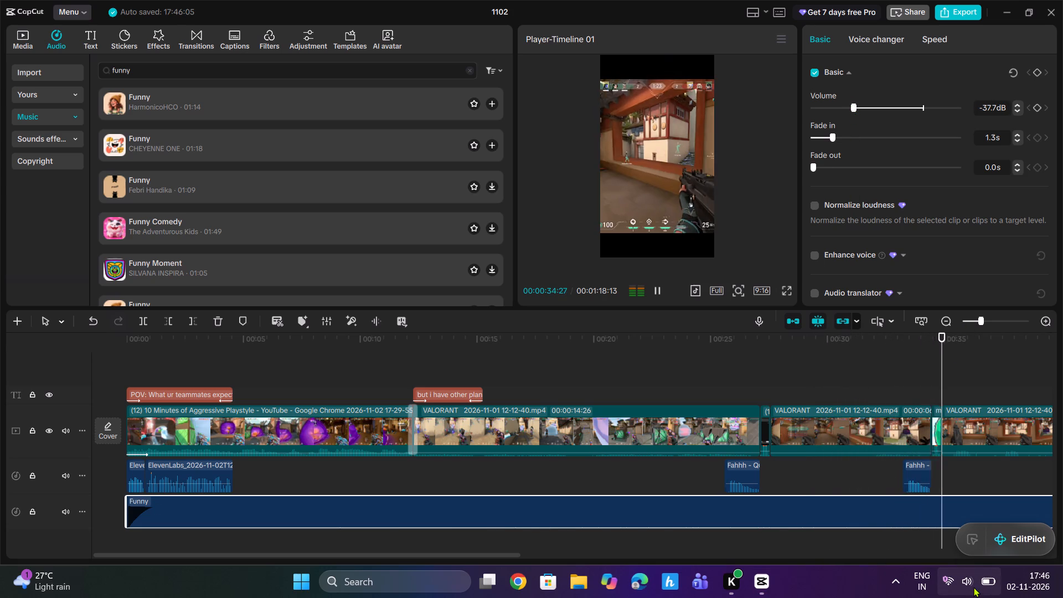
left_click(946, 497)
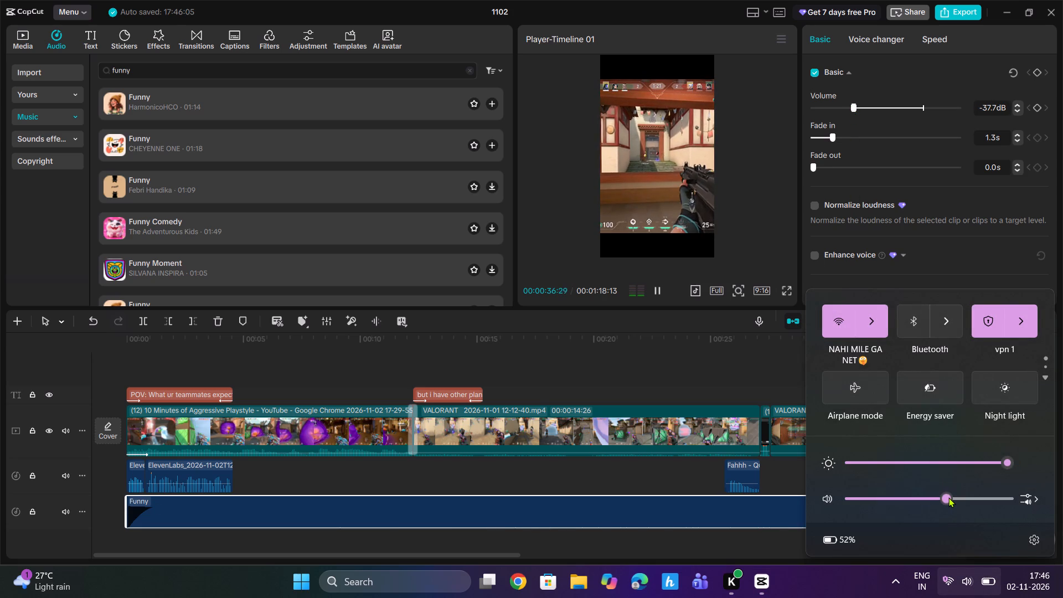
left_click(788, 367)
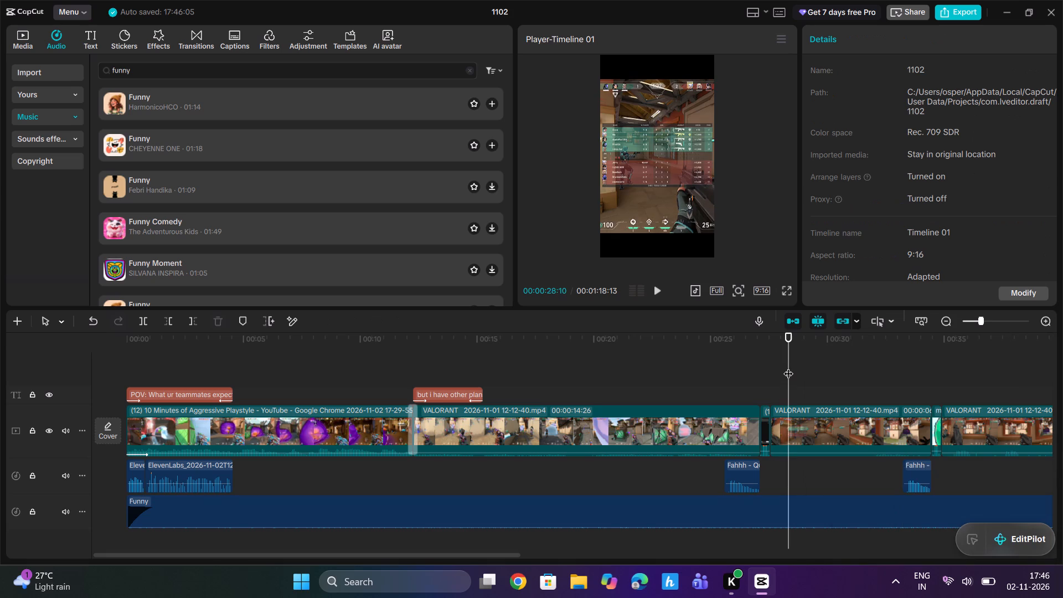
Replay the edit from the beginning and lower the second ElevenLabs voiceover clip's volume to -8.4 dB.
left_click_drag(788, 367, 0, 437)
left_click(663, 292)
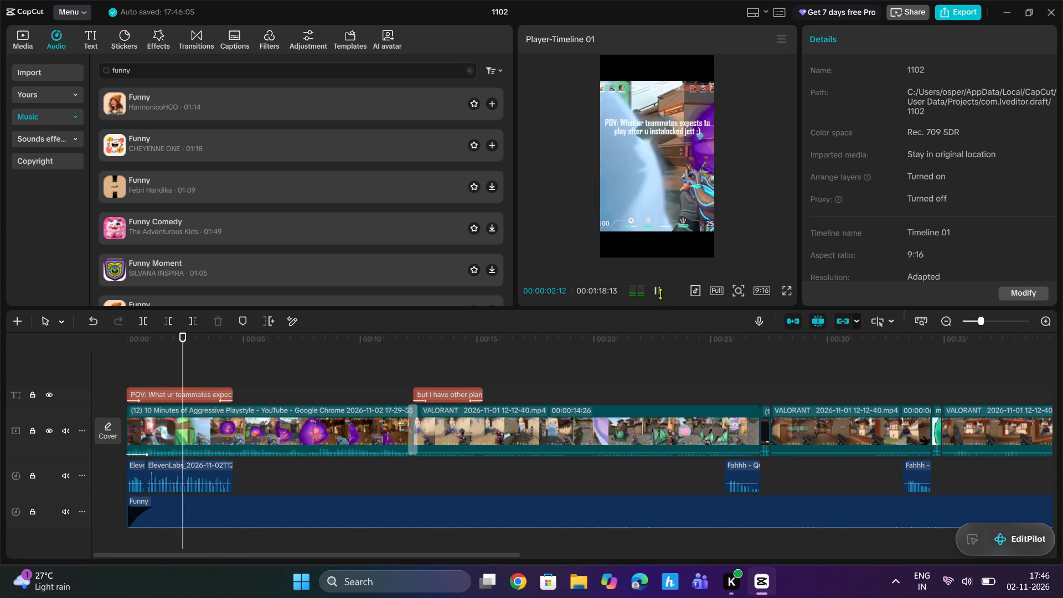
left_click(187, 476)
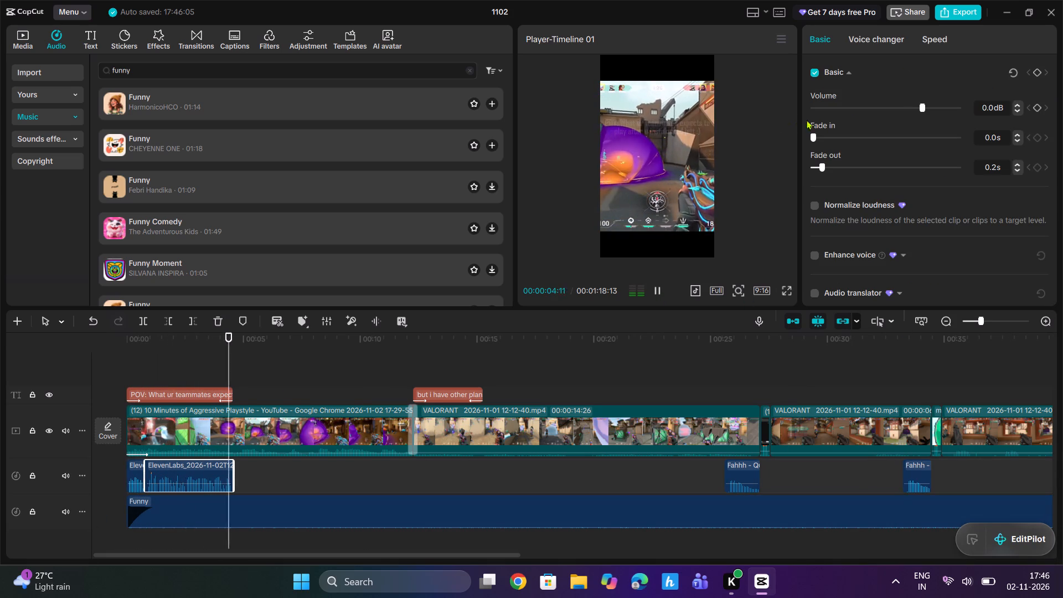
left_click(907, 105)
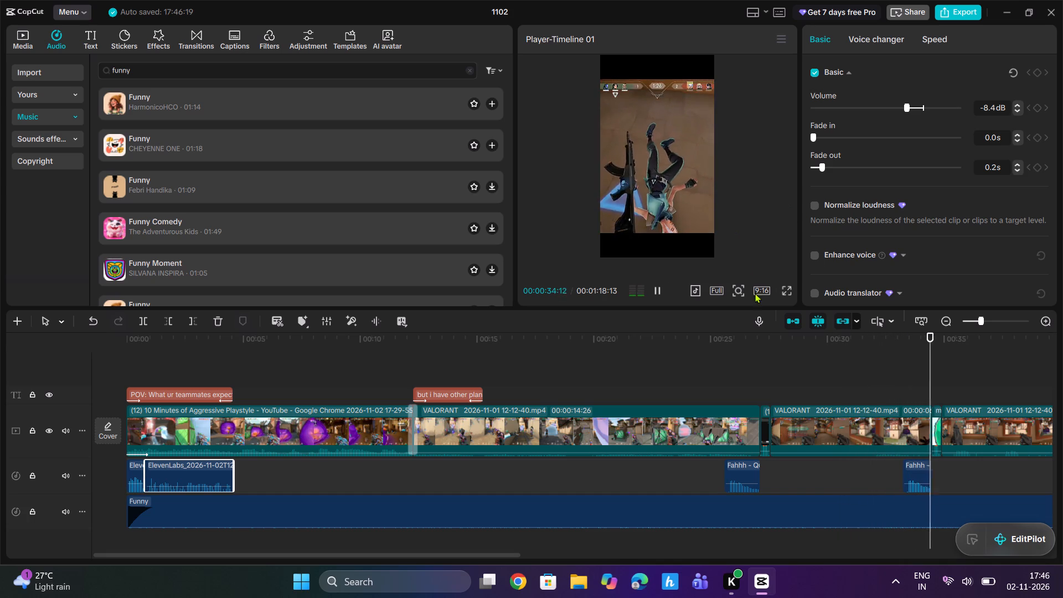
Set the Funny music track's volume to -39.2 dB.
left_click(649, 513)
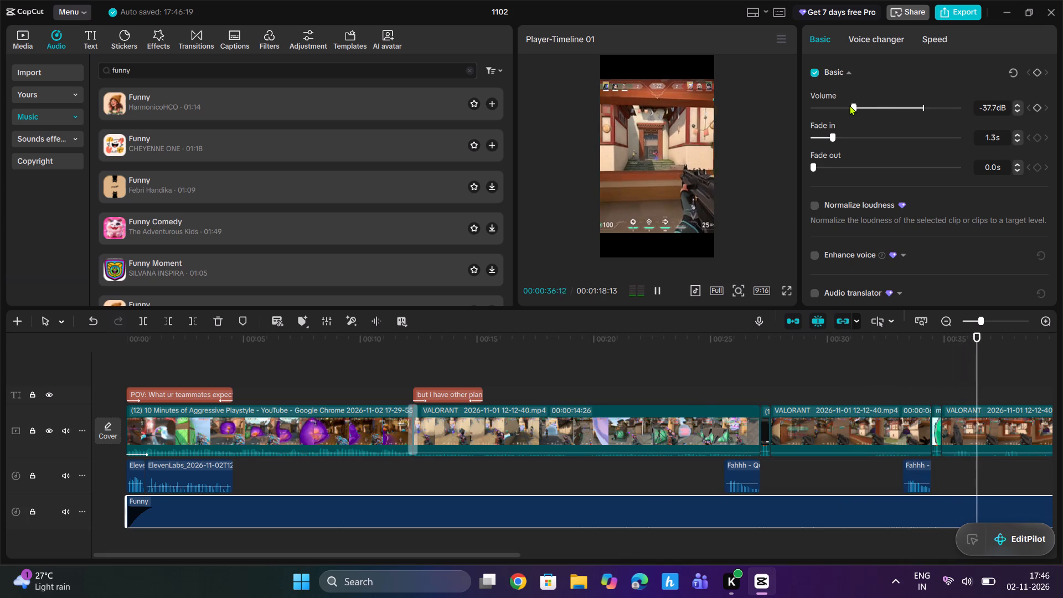
left_click(850, 105)
left_click(850, 105)
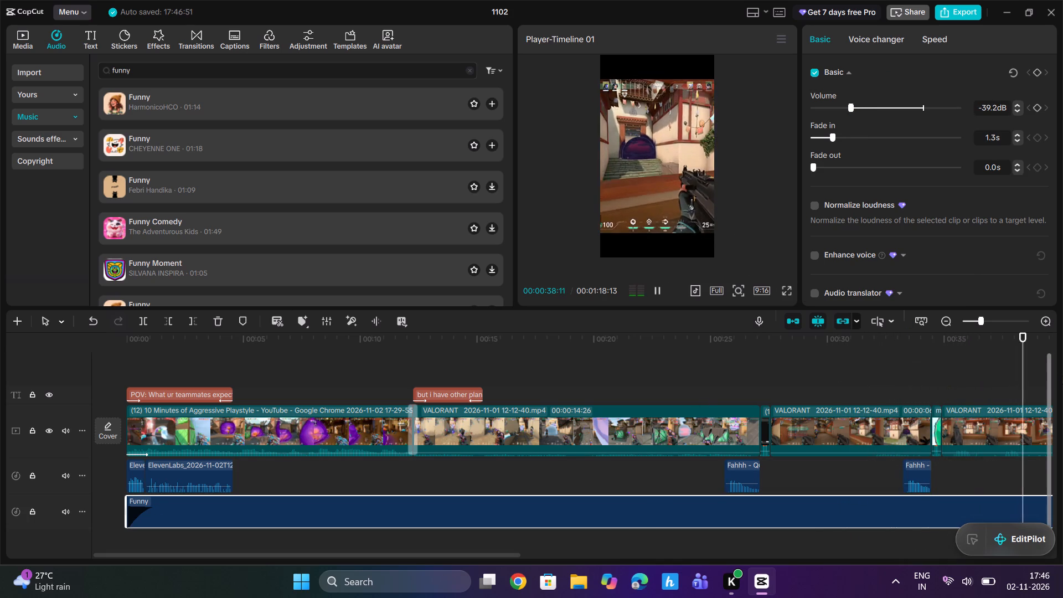
Trim off the part of the Funny music that runs past the last VALORANT clip's end at 00:00:47:20.
left_click_drag(1029, 336, 1062, 334)
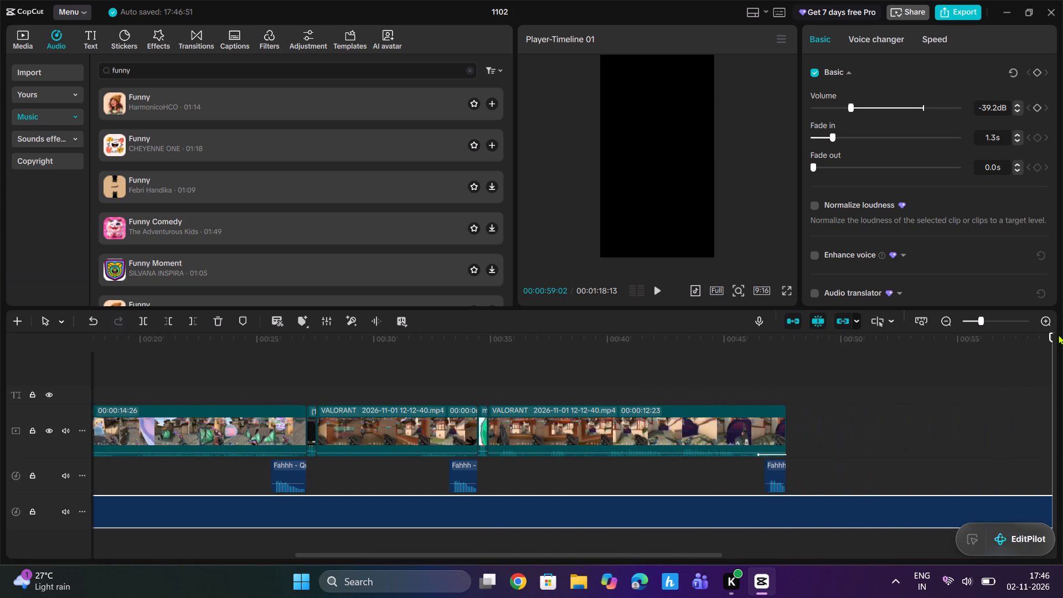
left_click(791, 378)
left_click(791, 378)
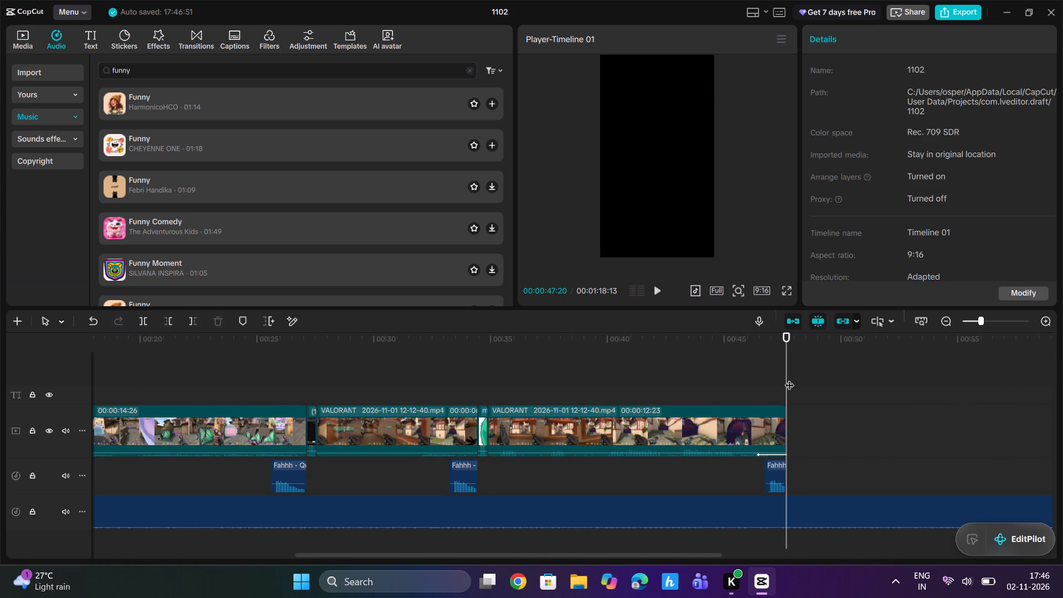
left_click(197, 319)
left_click(404, 508)
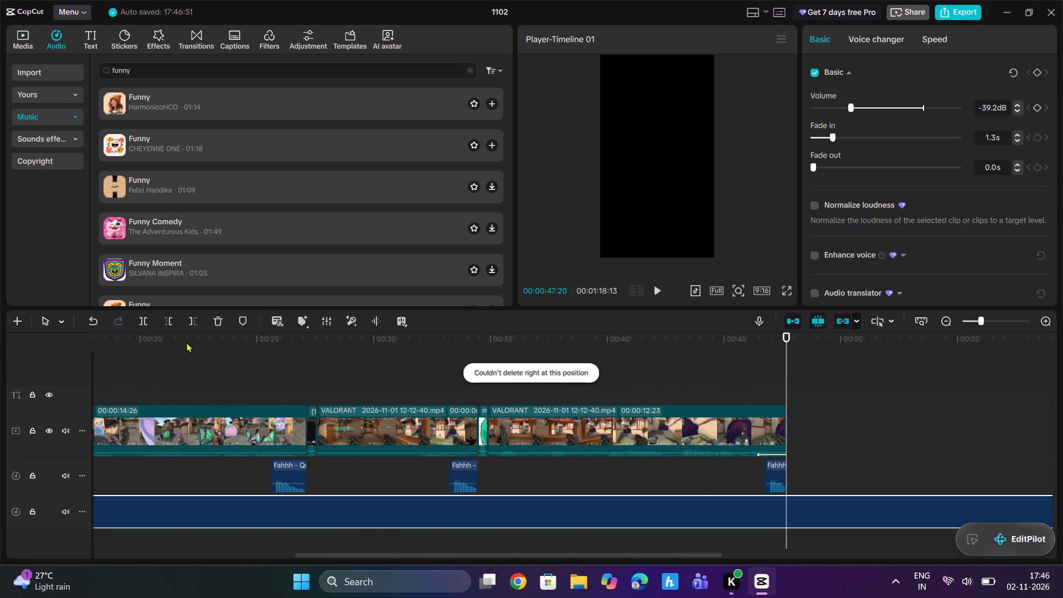
left_click(190, 322)
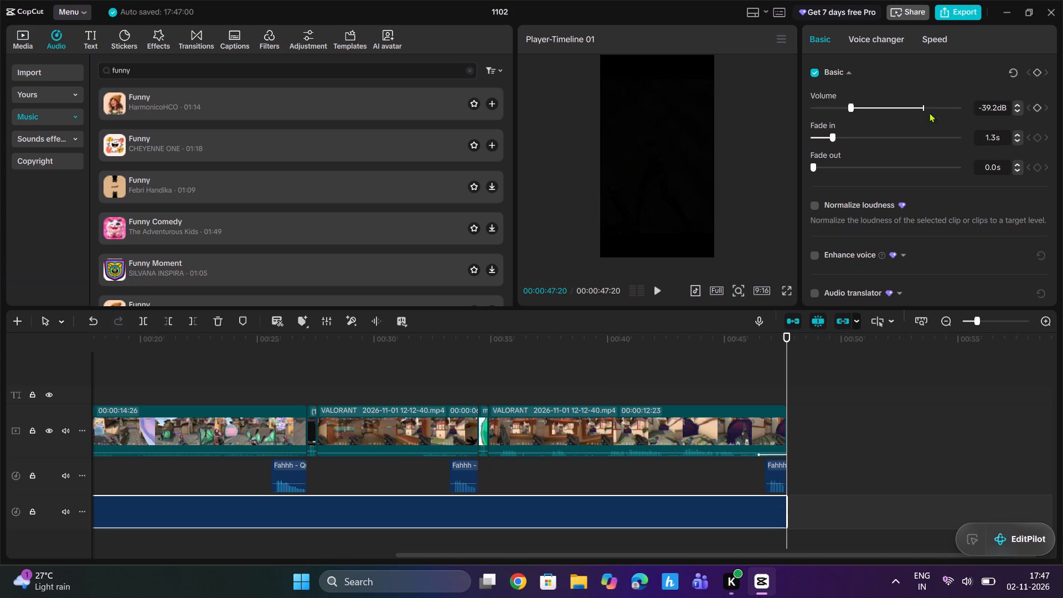
Set the Funny music's fade-out to 4.6 s.
left_click_drag(832, 166, 870, 163)
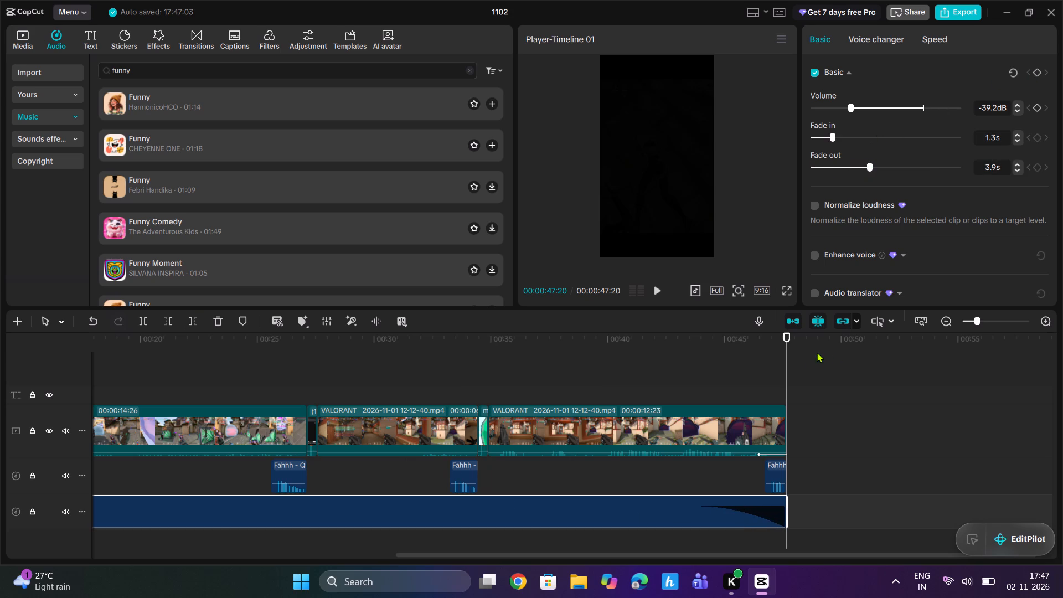
left_click(880, 163)
Export the video with the file name "new" and dismiss the sharing options once it is saved.
left_click_drag(788, 350, 786, 350)
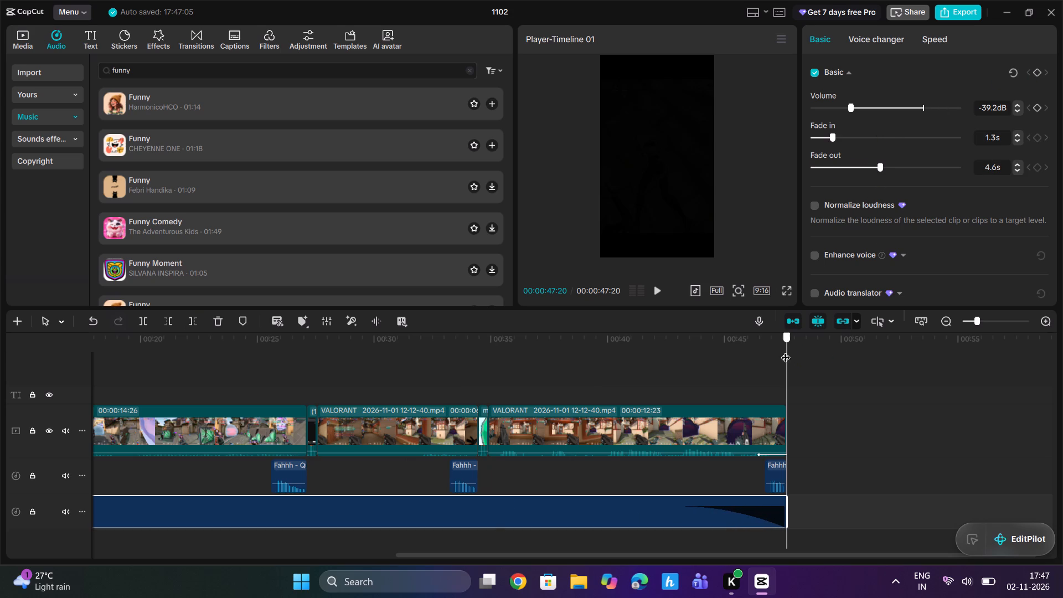
left_click_drag(786, 350, 0, 385)
left_click(964, 8)
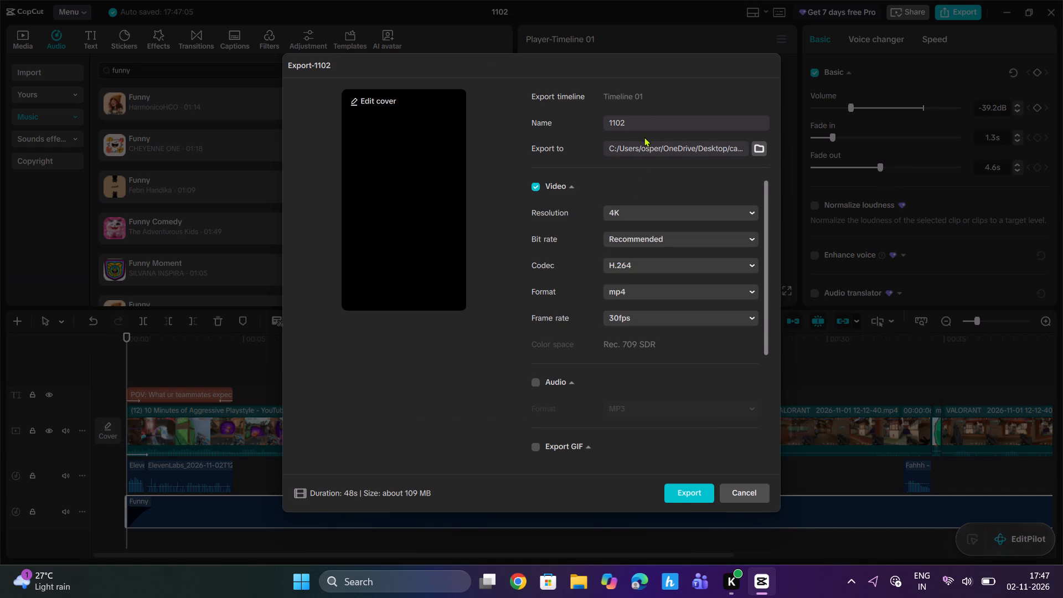
left_click(633, 122)
key("BackSpace")
key("BackSpace")
key("BackSpace")
key("BackSpace")
key("BackSpace")
key("BackSpace")
key("BackSpace")
key("BackSpace")
key("BackSpace")
key("BackSpace")
type("new")
left_click(692, 495)
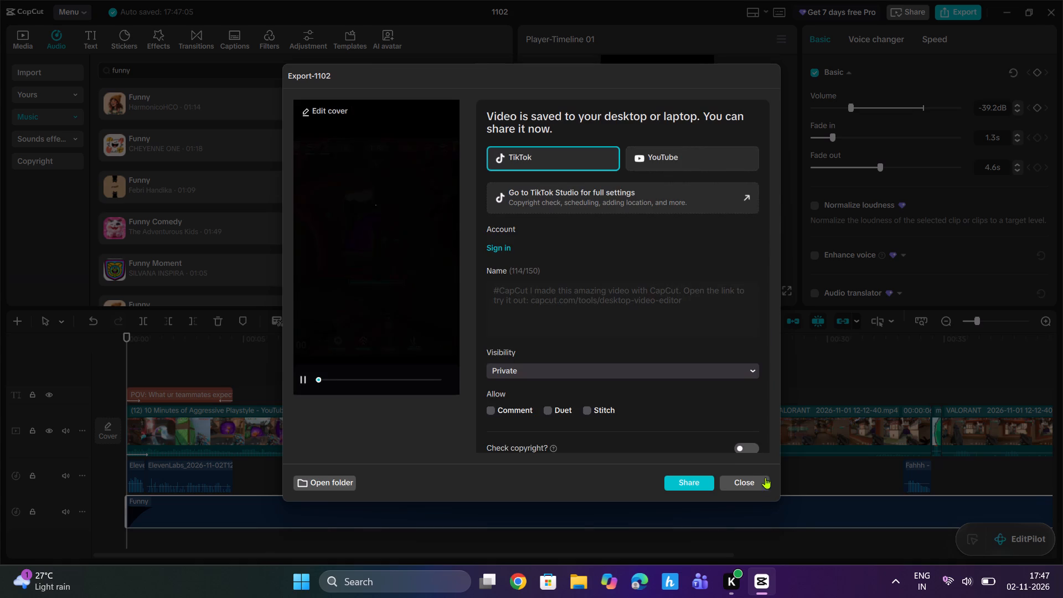
left_click(760, 484)
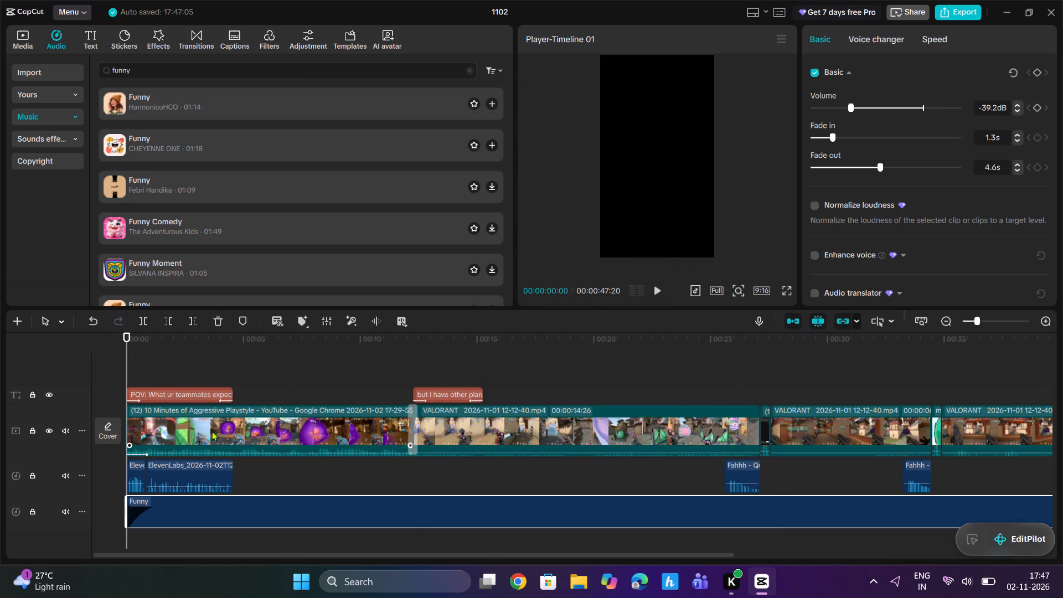
Close the video project.
left_click(1055, 10)
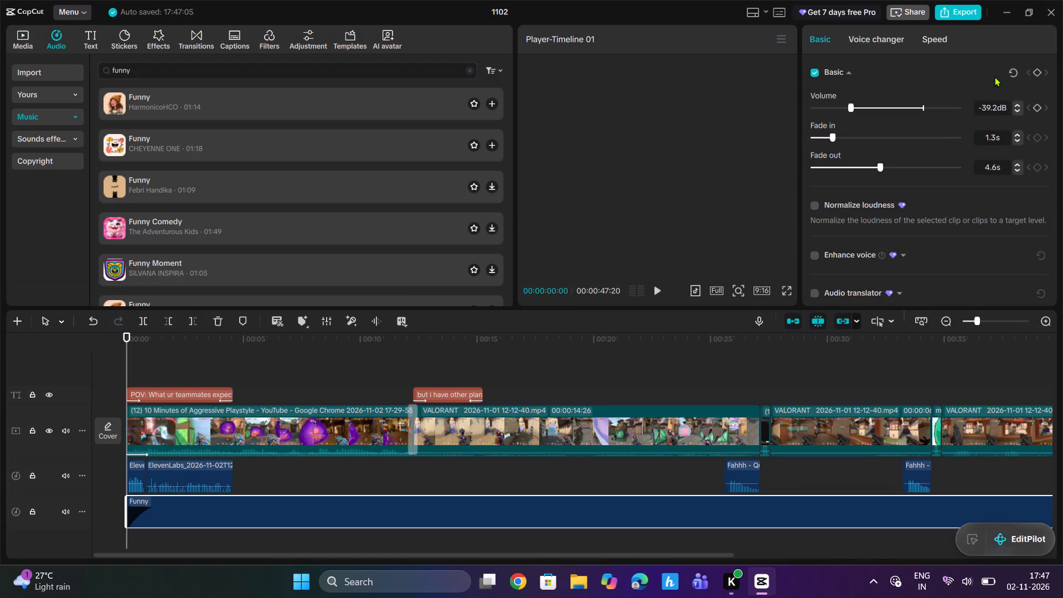
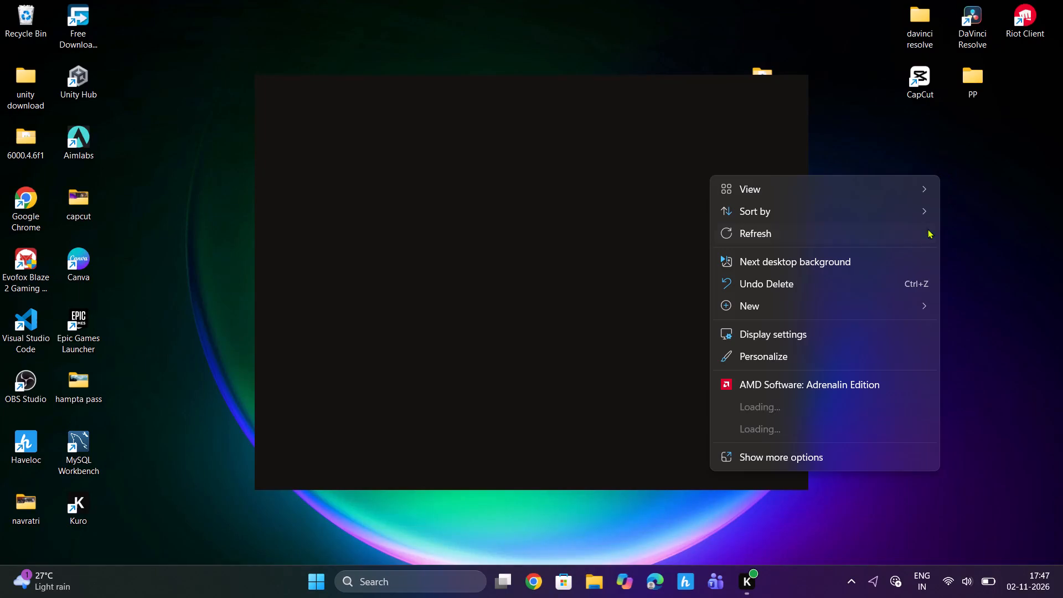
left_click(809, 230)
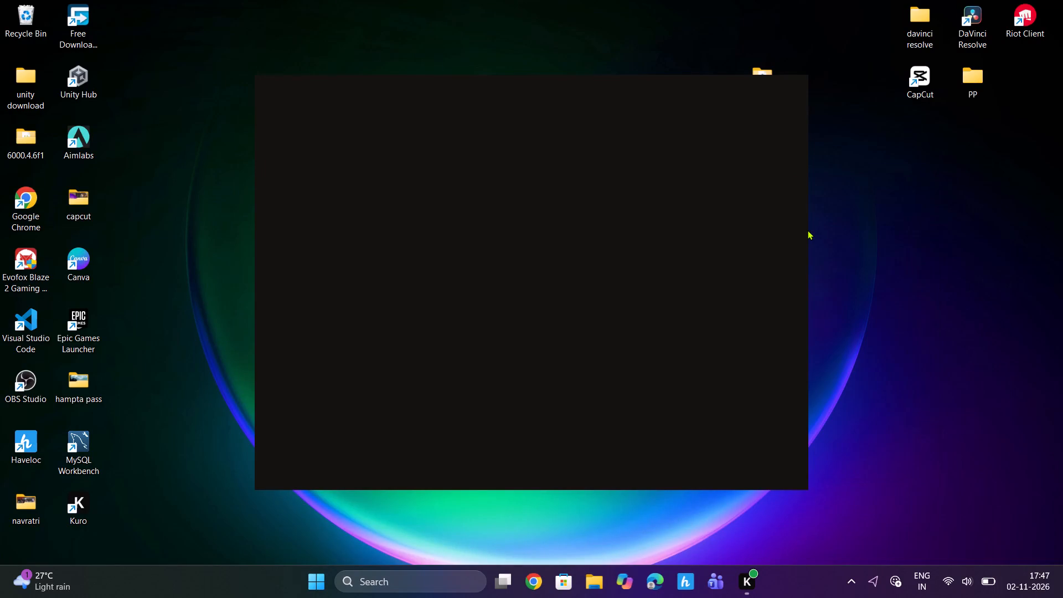